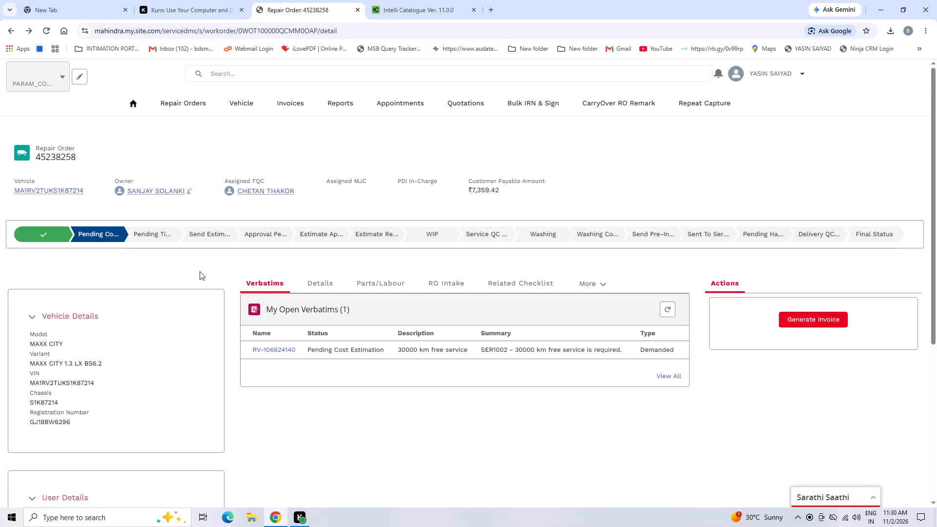
{"action": "left_click", "coordinate": [408, 0]}
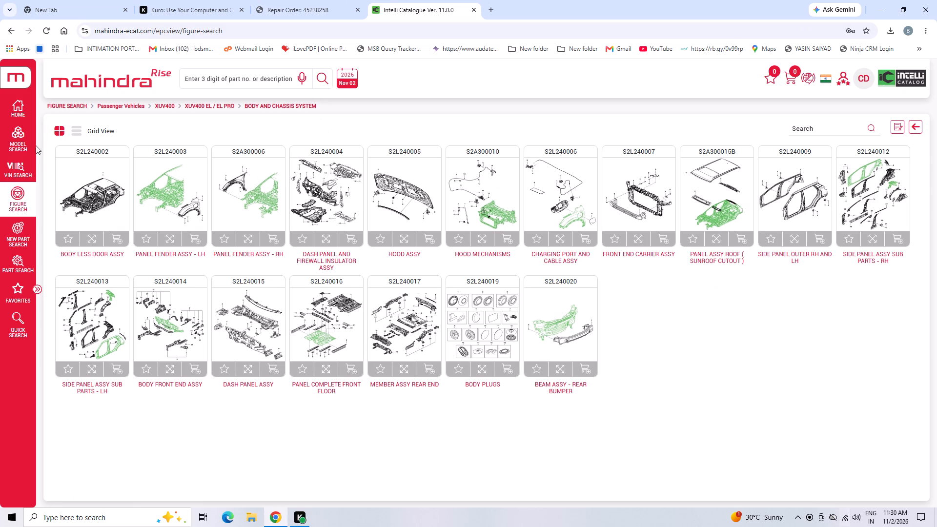
{"action": "left_click", "coordinate": [22, 163]}
{"action": "left_click", "coordinate": [148, 126]}
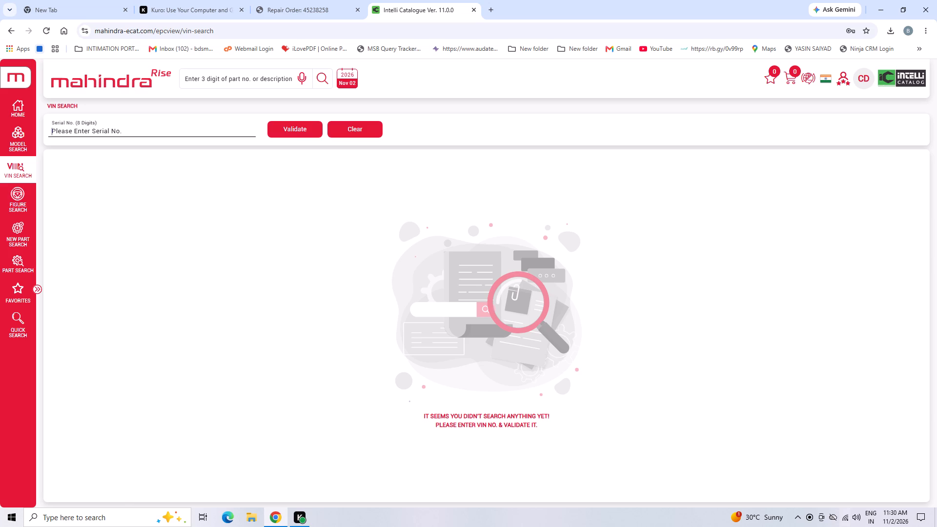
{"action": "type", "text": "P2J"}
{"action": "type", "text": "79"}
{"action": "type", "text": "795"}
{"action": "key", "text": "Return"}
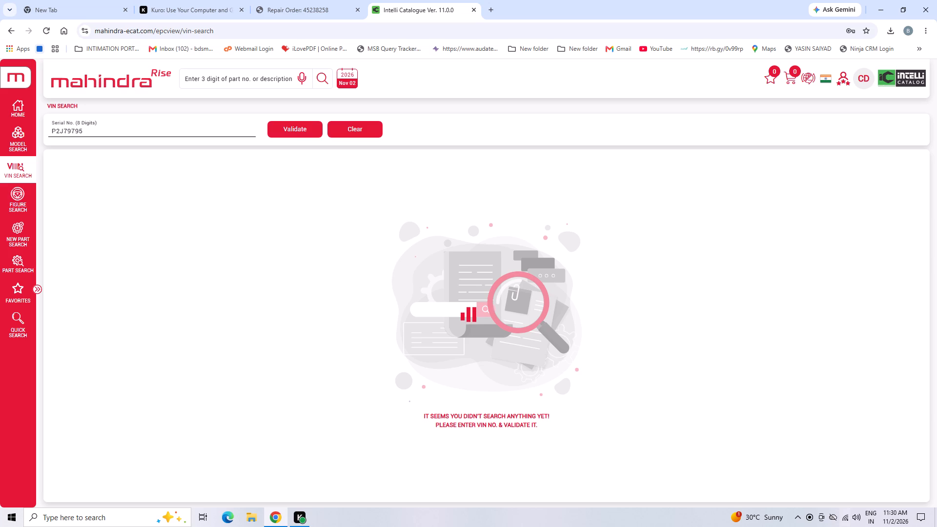
{"action": "right_click_drag", "start_coordinate": [648, 296], "coordinate": [172, 366]}
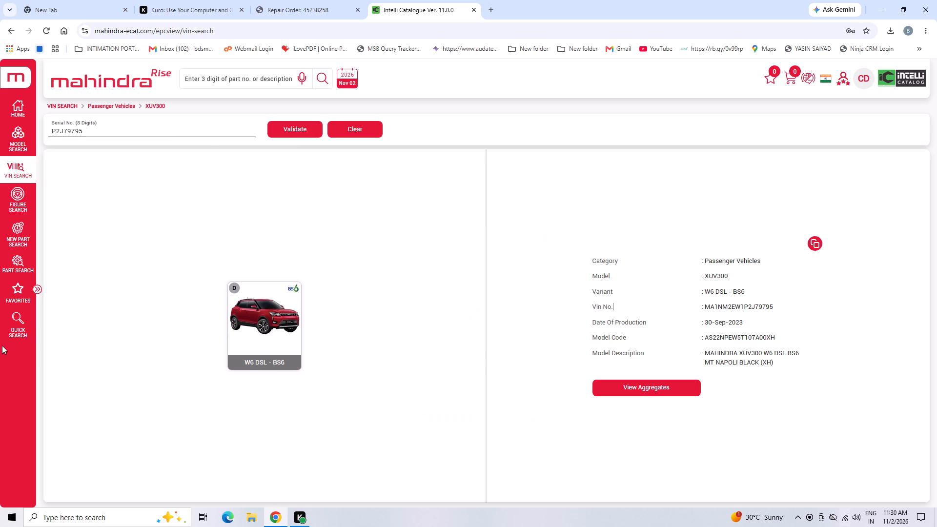
Open the BUMPER ASSY FRONT - MID figure from the Bumpers group of the XUV300 W6 DSL - BS6.
{"action": "left_click", "coordinate": [415, 414]}
{"action": "left_click", "coordinate": [260, 343]}
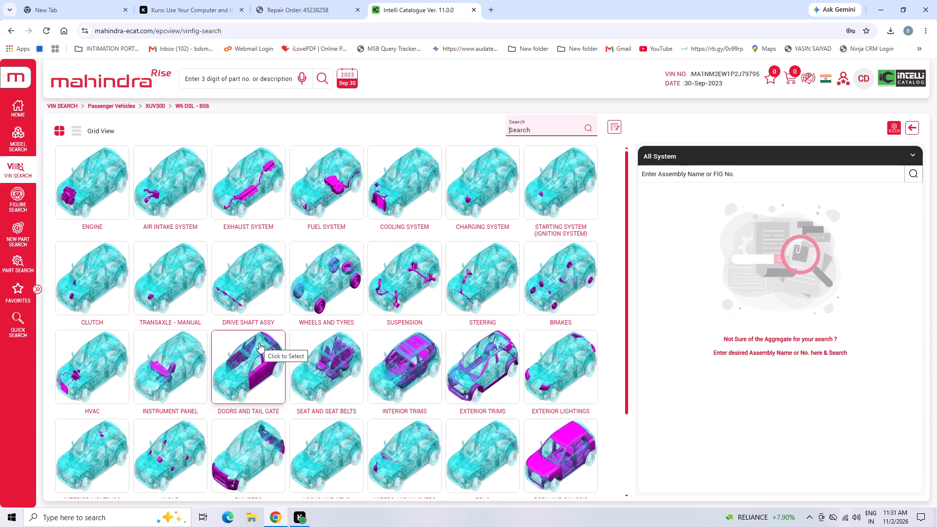
{"action": "left_click", "coordinate": [255, 449]}
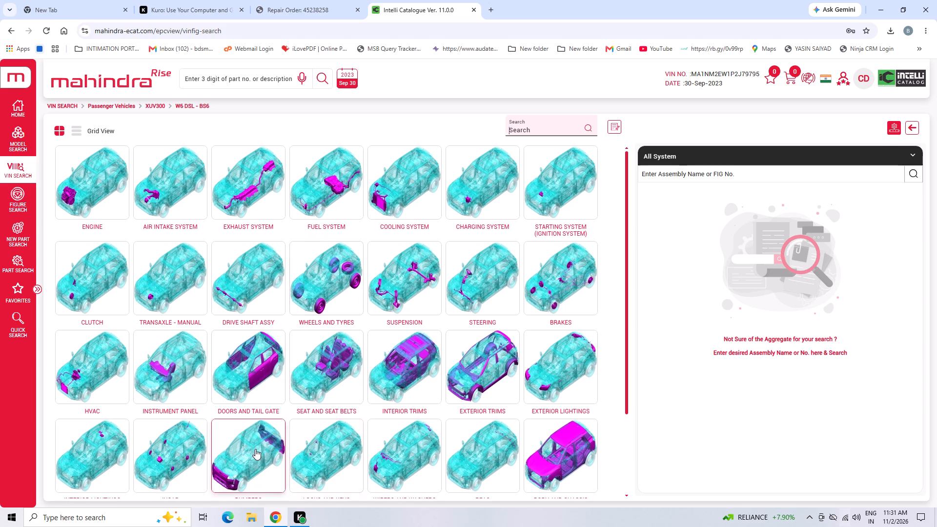
{"action": "left_click", "coordinate": [99, 205]}
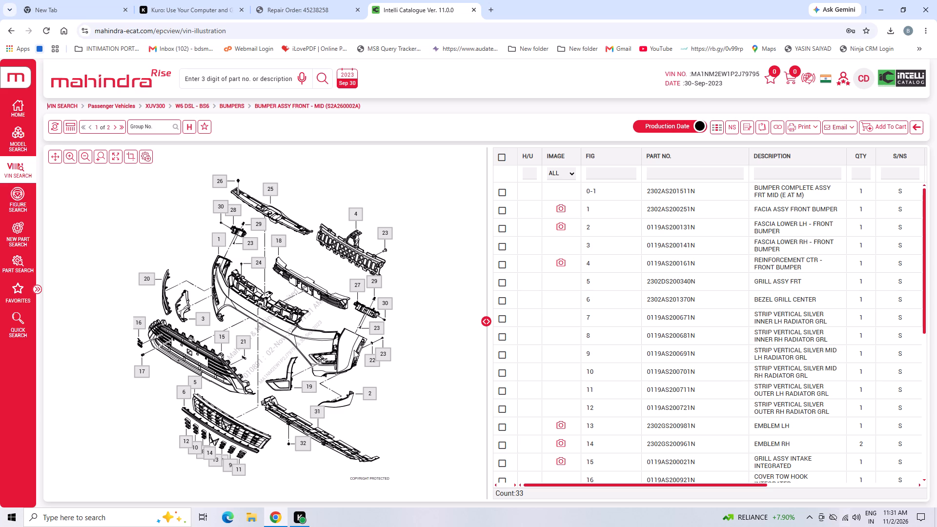
Add BUMPER COMPLETE ASSY FRT MID, SKID PLATE LOWER, BRKT BMPR FRT LH and BRKT BMPR FRT RH to the cart, one of each.
{"action": "left_click", "coordinate": [507, 191]}
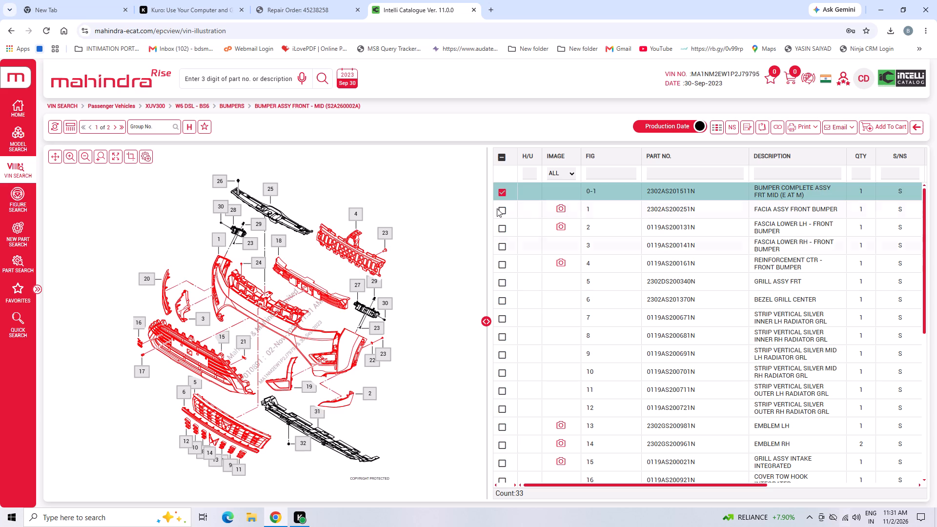
{"action": "left_click", "coordinate": [500, 193]}
{"action": "left_click", "coordinate": [500, 193]}
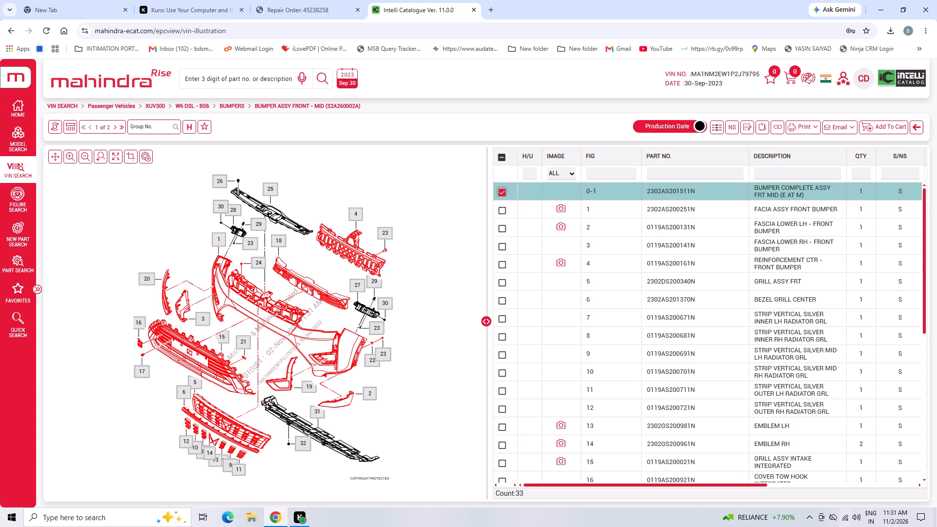
{"action": "scroll", "coordinate": [521, 399], "scroll_direction": "down", "scroll_amount": 13}
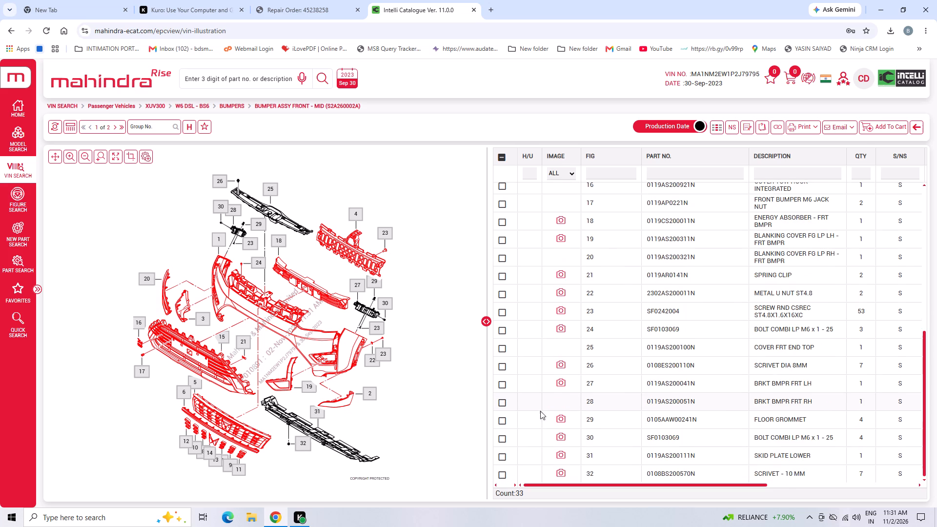
{"action": "left_click", "coordinate": [498, 455]}
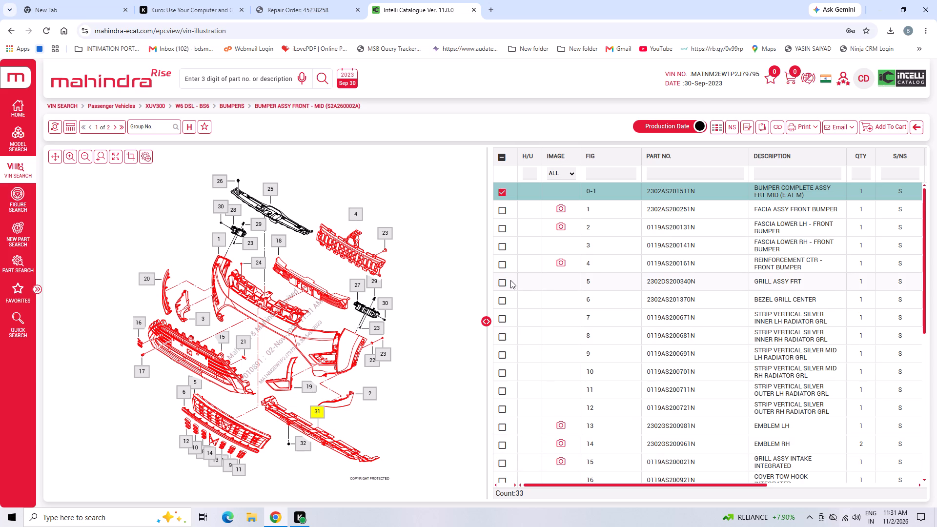
{"action": "scroll", "coordinate": [507, 402], "scroll_direction": "down", "scroll_amount": 8}
{"action": "left_click", "coordinate": [505, 385]}
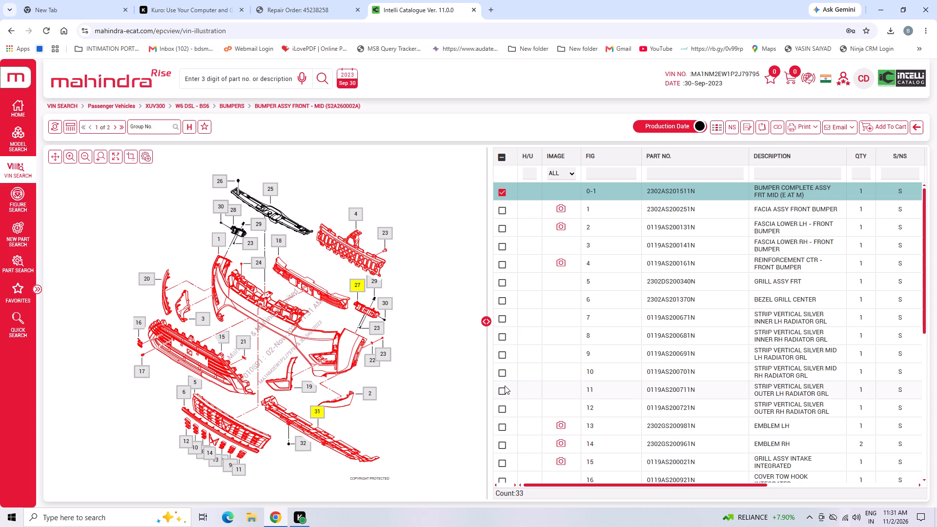
{"action": "scroll", "coordinate": [505, 385], "scroll_direction": "down", "scroll_amount": 4}
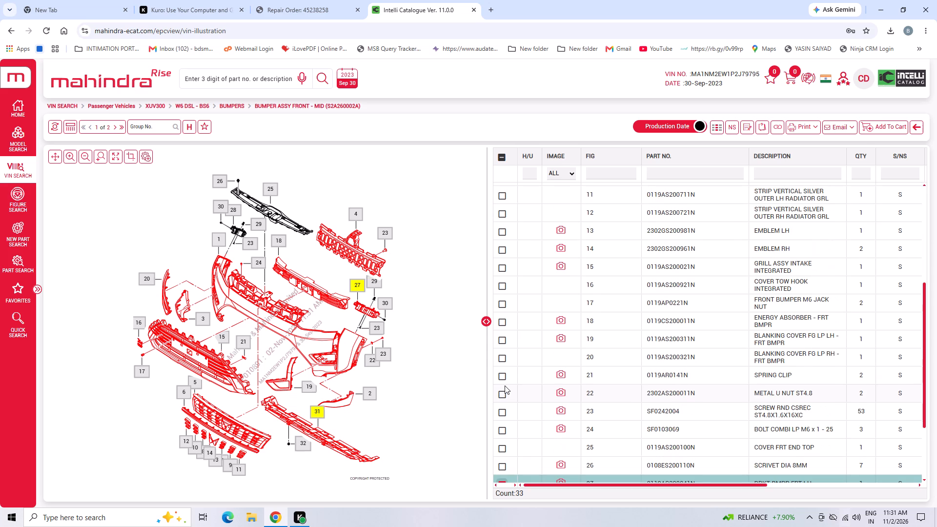
{"action": "scroll", "coordinate": [509, 399], "scroll_direction": "down", "scroll_amount": 4}
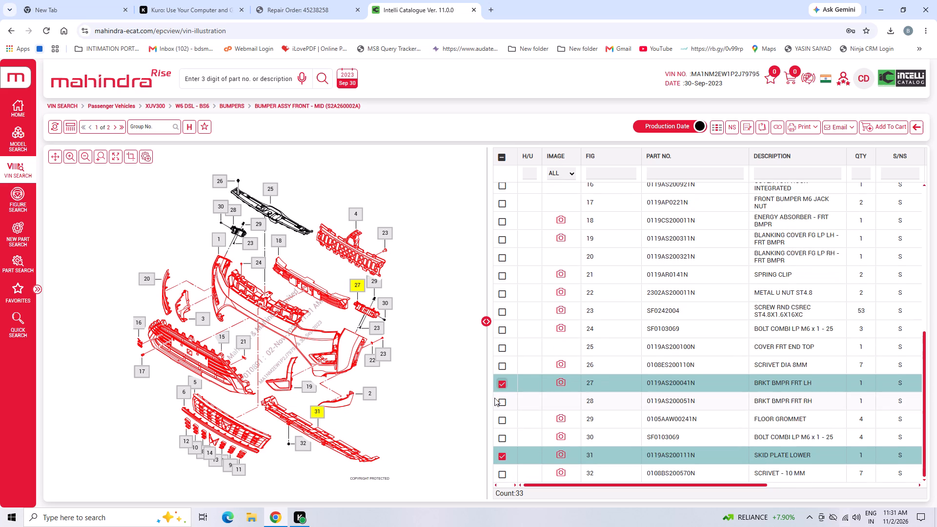
{"action": "left_click", "coordinate": [500, 400]}
{"action": "scroll", "coordinate": [547, 394], "scroll_direction": "down", "scroll_amount": 4}
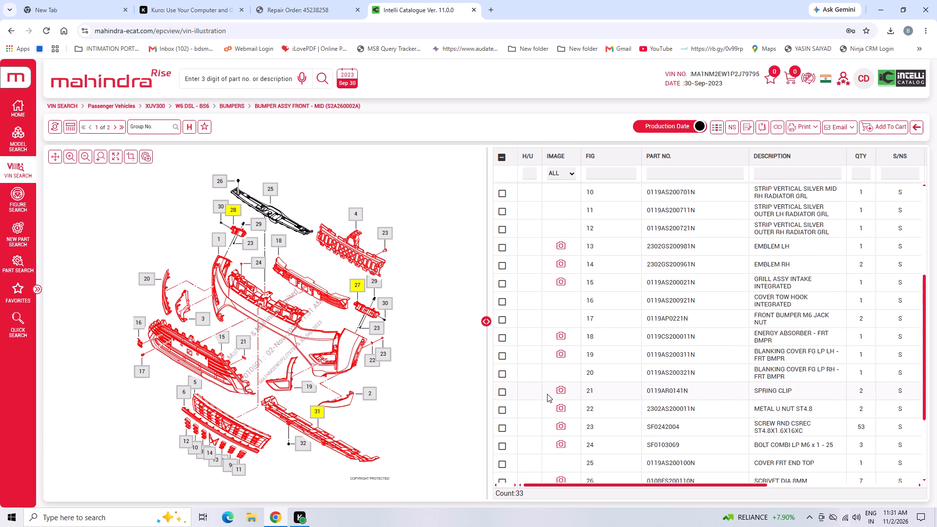
{"action": "scroll", "coordinate": [547, 394], "scroll_direction": "down", "scroll_amount": 2}
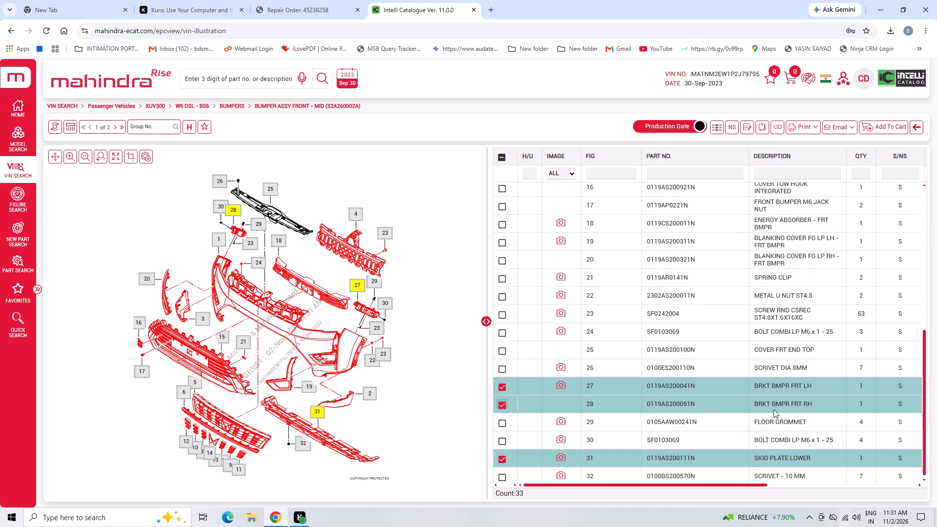
{"action": "scroll", "coordinate": [528, 416], "scroll_direction": "down", "scroll_amount": 2}
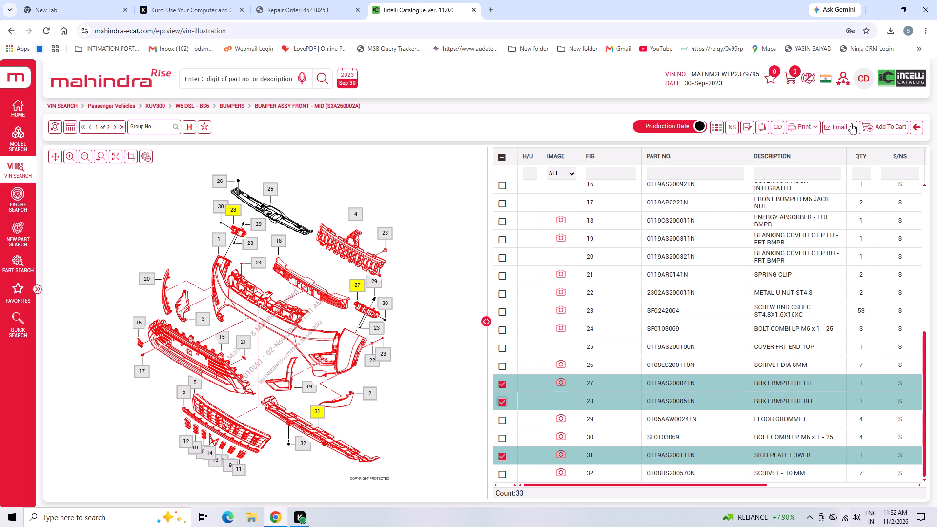
{"action": "left_click", "coordinate": [903, 126]}
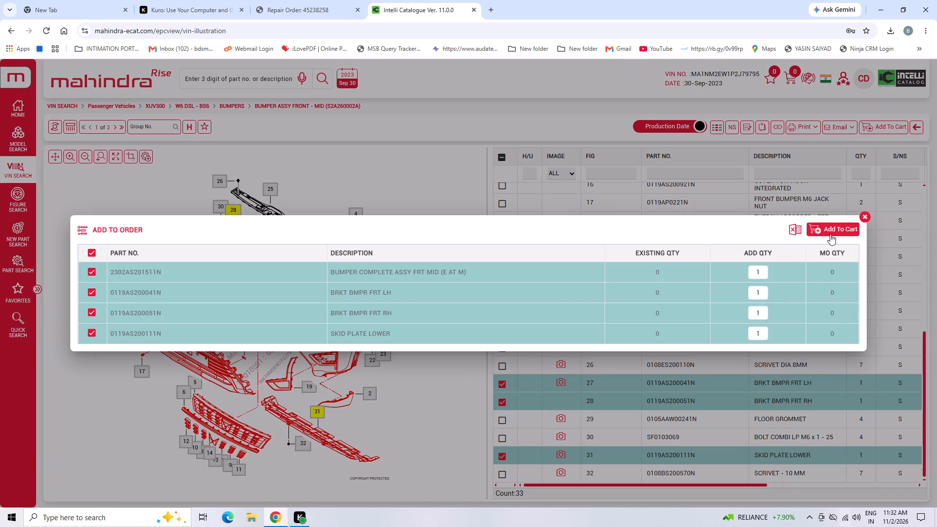
{"action": "left_click", "coordinate": [831, 233]}
{"action": "left_click", "coordinate": [426, 316]}
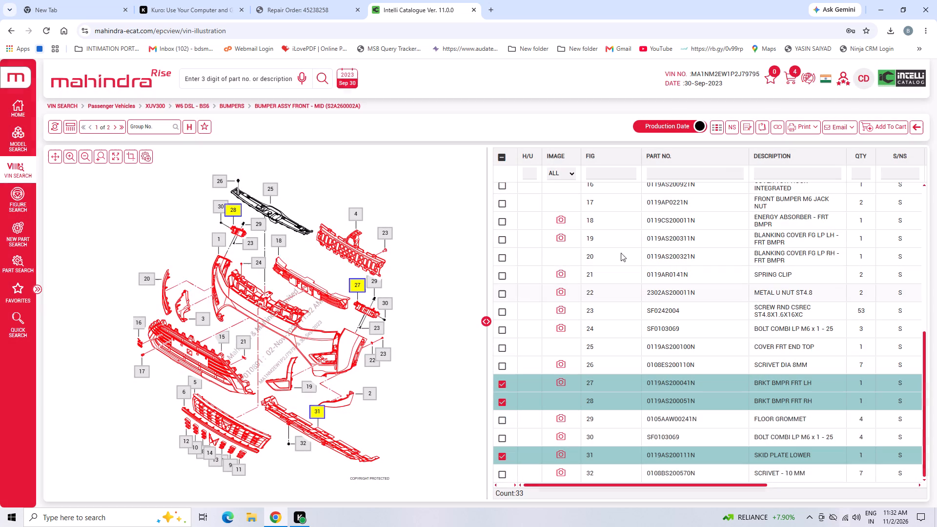
Add one GARNISH ASSY WHEEL ARCH FRT LH to the cart from the front and rear wheel arch garnish figure under Exterior Trims.
{"action": "left_click", "coordinate": [917, 123]}
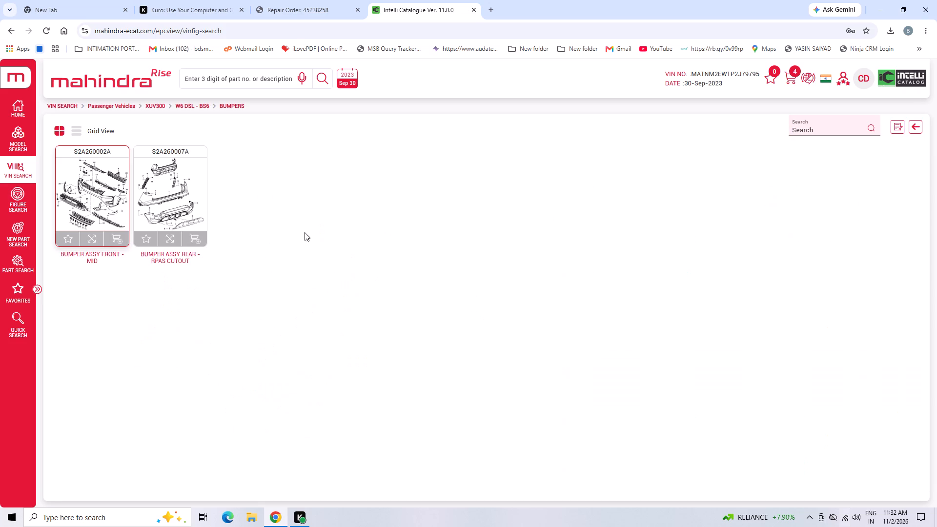
{"action": "left_click", "coordinate": [917, 131]}
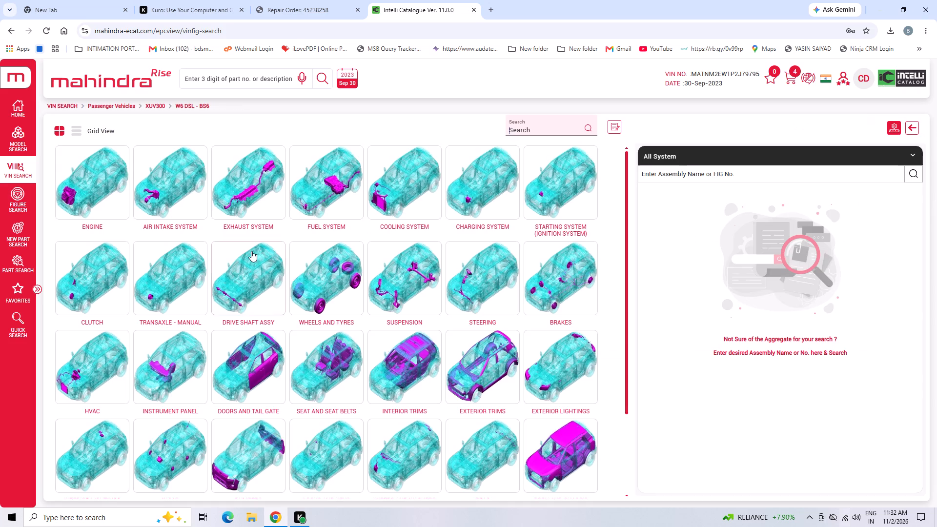
{"action": "scroll", "coordinate": [291, 296], "scroll_direction": "down", "scroll_amount": 3}
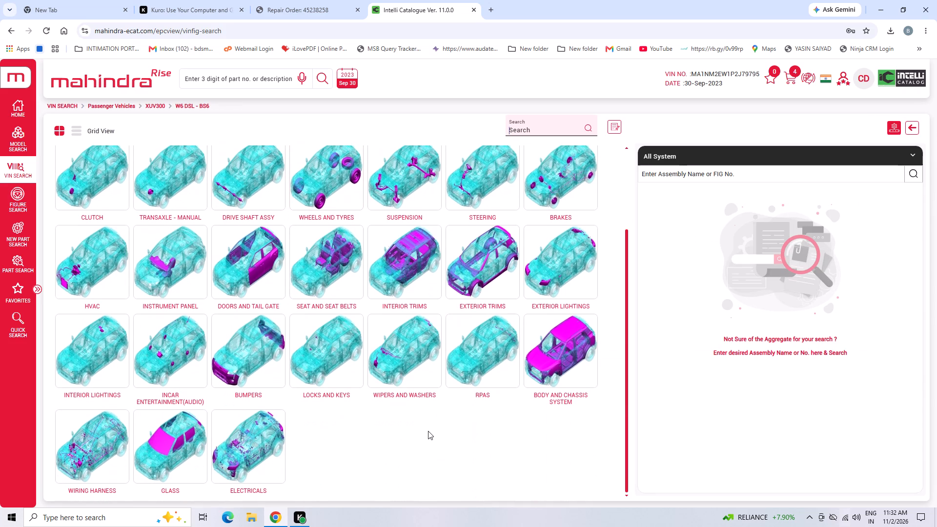
{"action": "left_click", "coordinate": [428, 431]}
{"action": "left_click", "coordinate": [489, 262]}
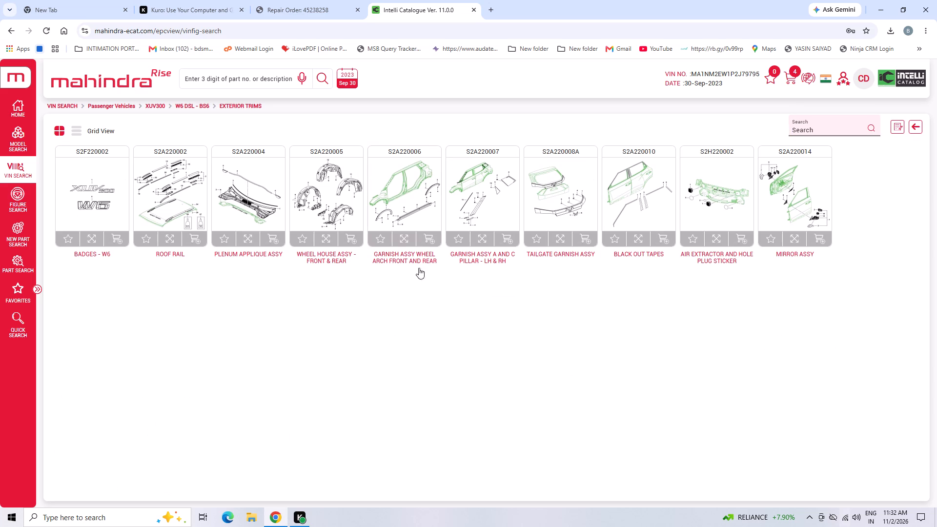
{"action": "left_click", "coordinate": [418, 187]}
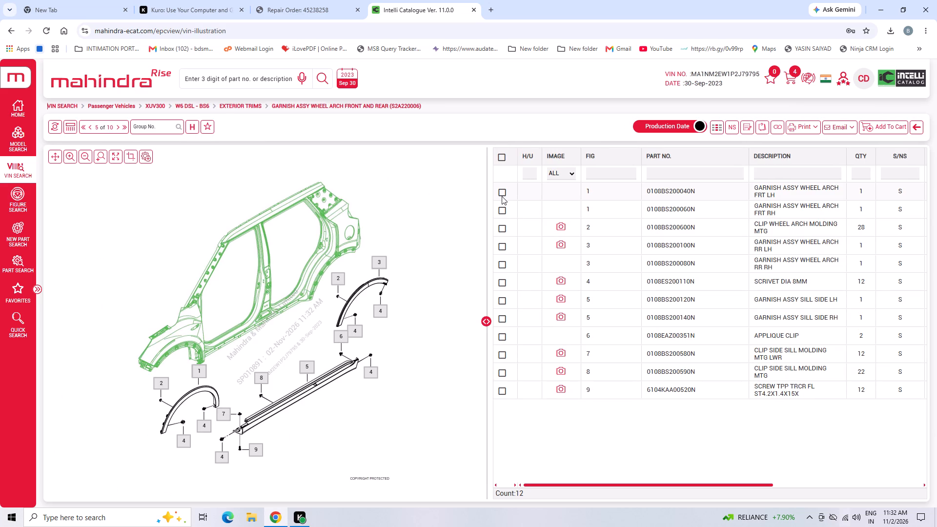
{"action": "left_click", "coordinate": [502, 196]}
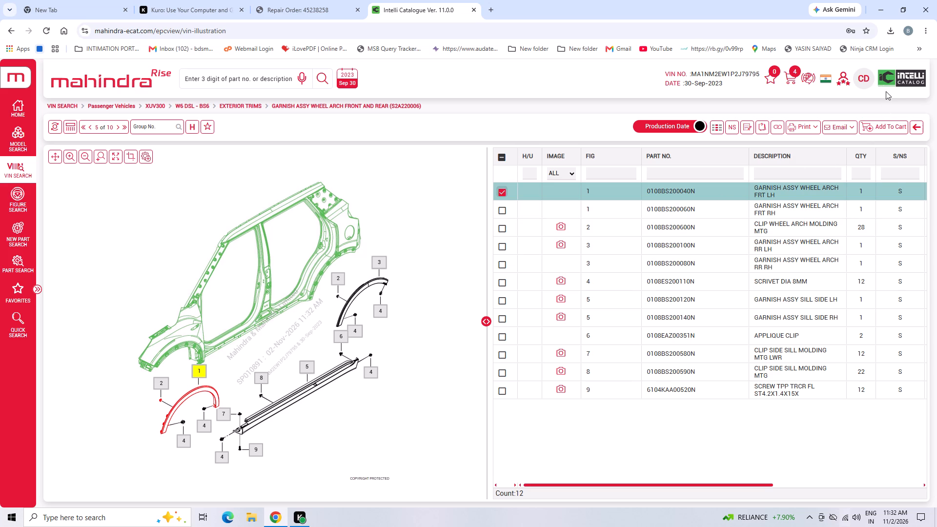
{"action": "left_click", "coordinate": [887, 129]}
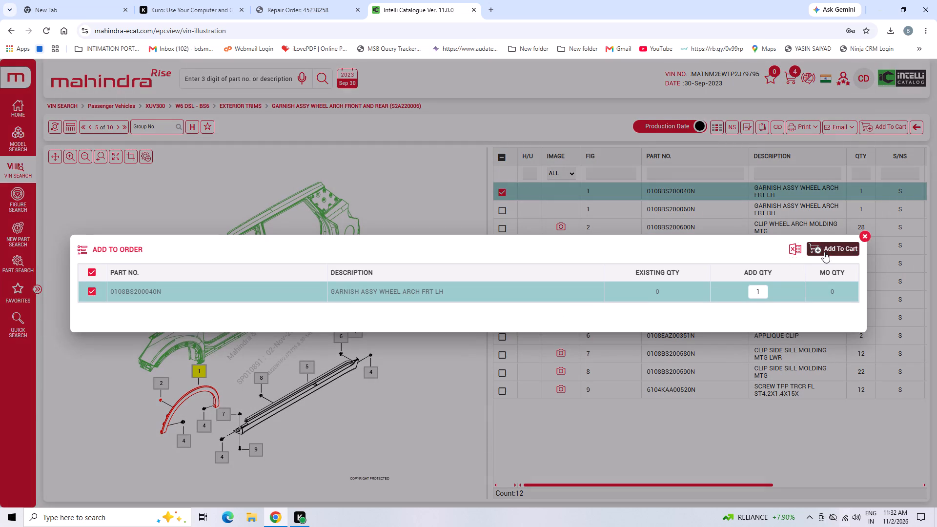
{"action": "left_click", "coordinate": [824, 252]}
{"action": "left_click", "coordinate": [428, 324]}
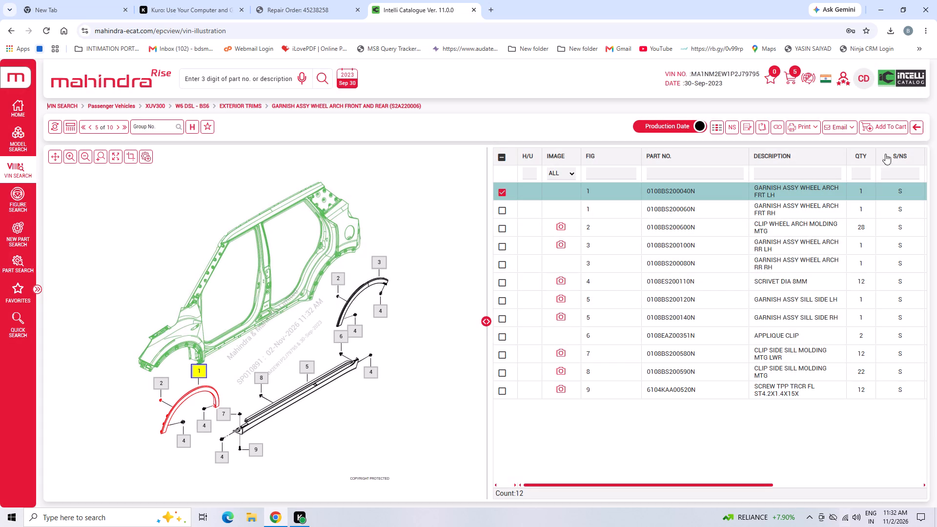
Add one PNL FENDER LH to the cart from the PANEL FENDER ASSY - LH figure under Body and Chassis System.
{"action": "left_click", "coordinate": [922, 130]}
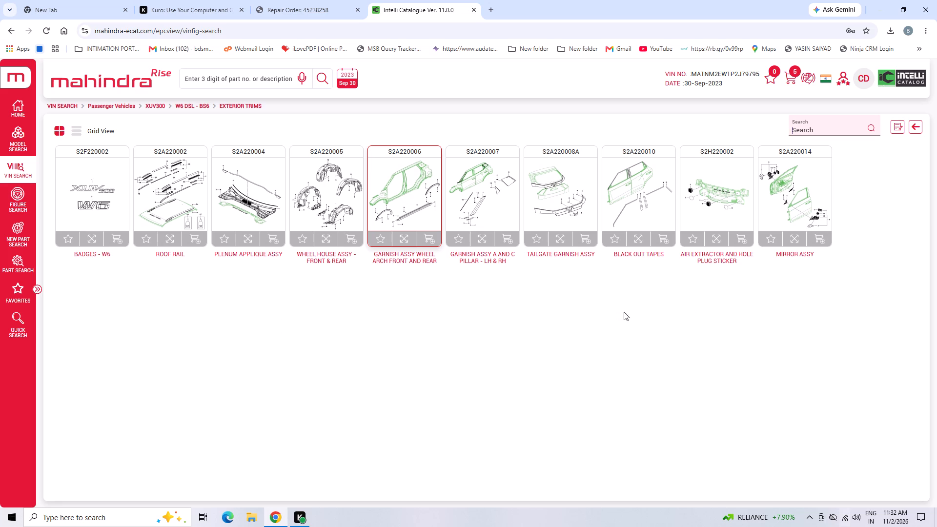
{"action": "left_click", "coordinate": [914, 127]}
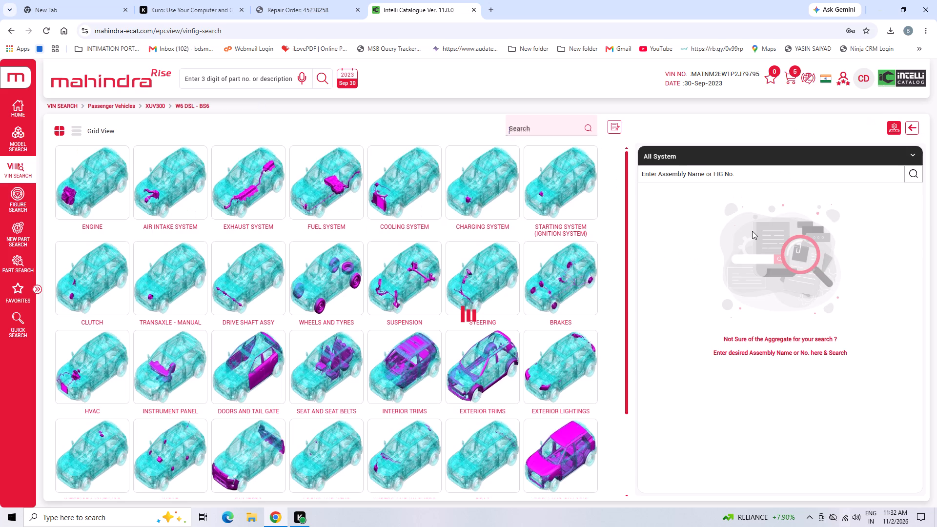
{"action": "scroll", "coordinate": [254, 408], "scroll_direction": "down", "scroll_amount": 2}
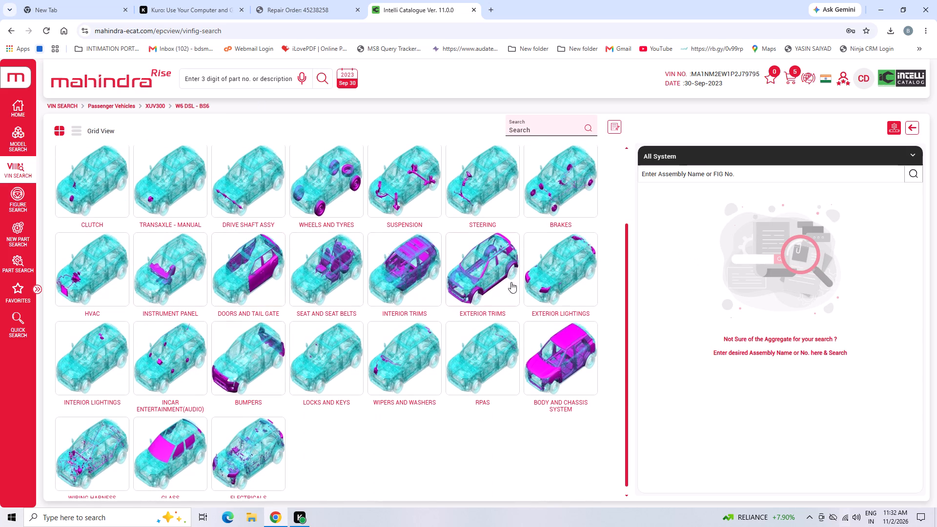
{"action": "left_click", "coordinate": [571, 357]}
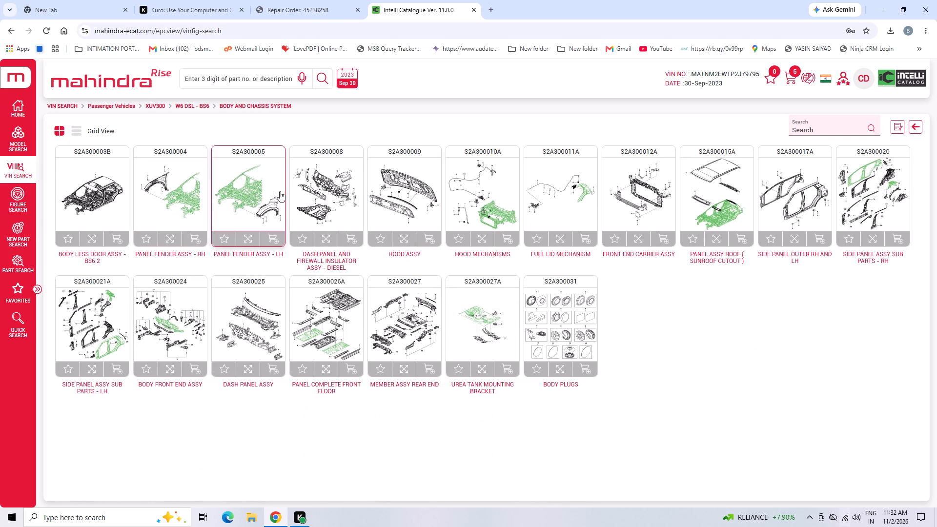
{"action": "left_click", "coordinate": [280, 191]}
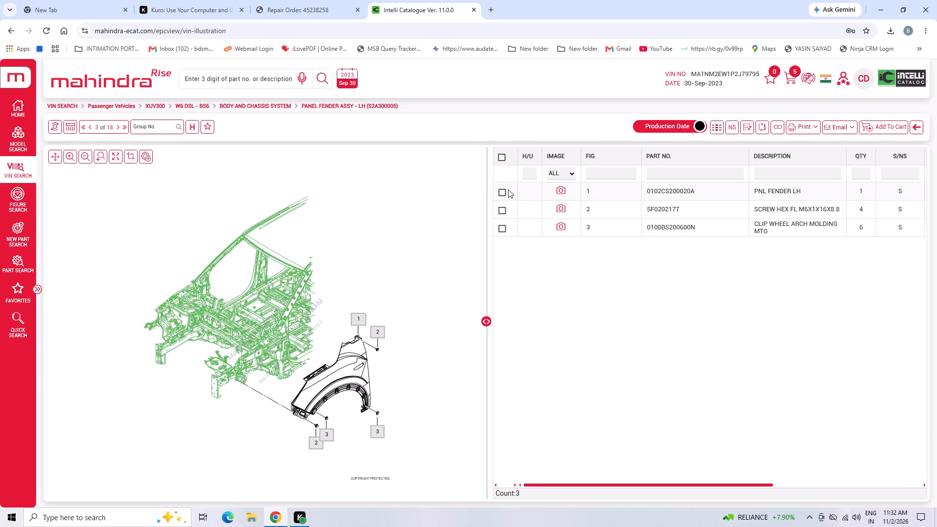
{"action": "left_click", "coordinate": [505, 189]}
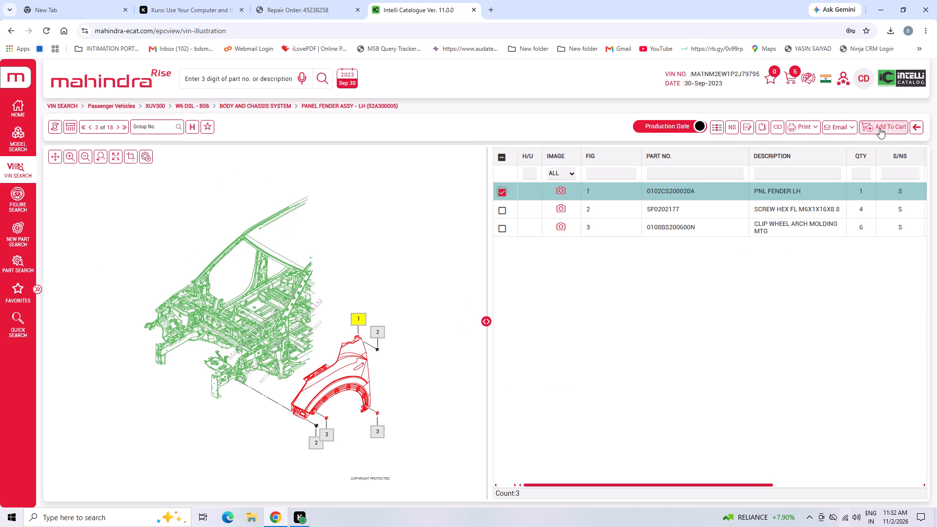
{"action": "left_click", "coordinate": [879, 128]}
{"action": "left_click", "coordinate": [842, 252]}
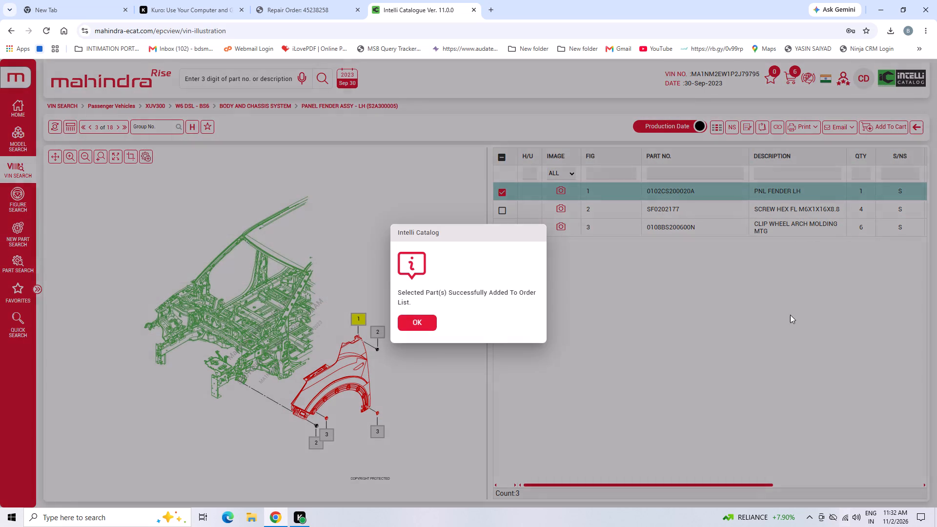
{"action": "left_click", "coordinate": [429, 320]}
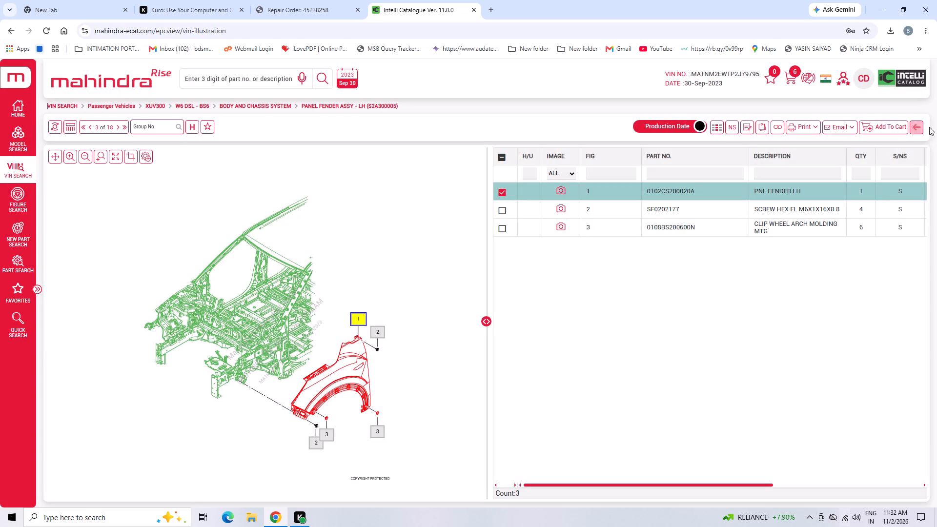
Open the cart's order list.
{"action": "left_click", "coordinate": [797, 76]}
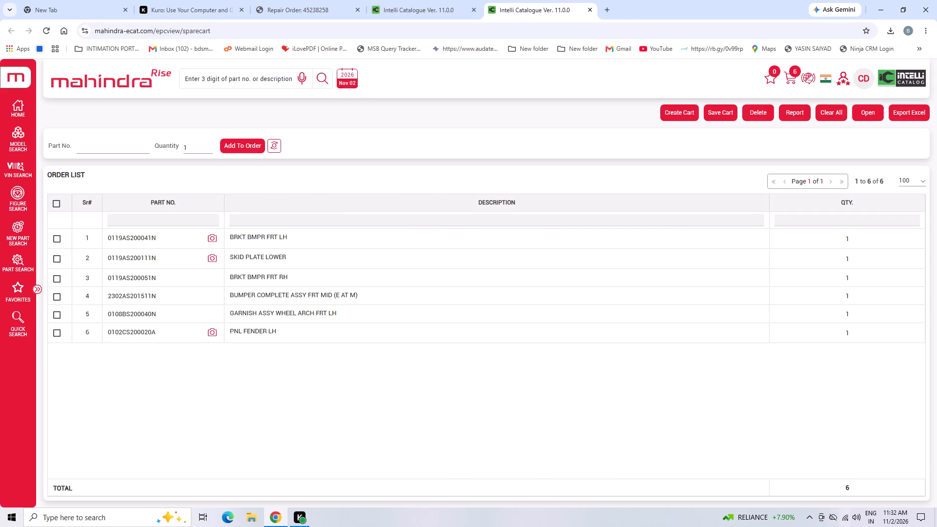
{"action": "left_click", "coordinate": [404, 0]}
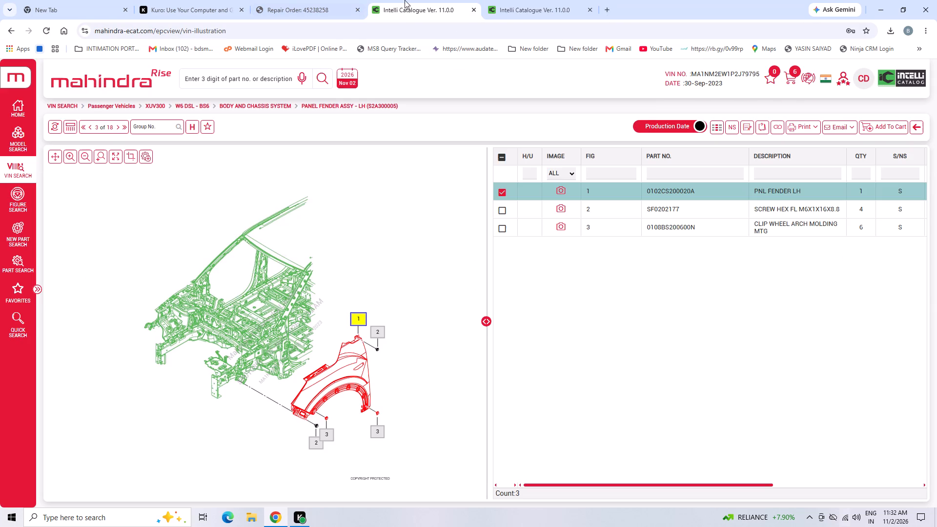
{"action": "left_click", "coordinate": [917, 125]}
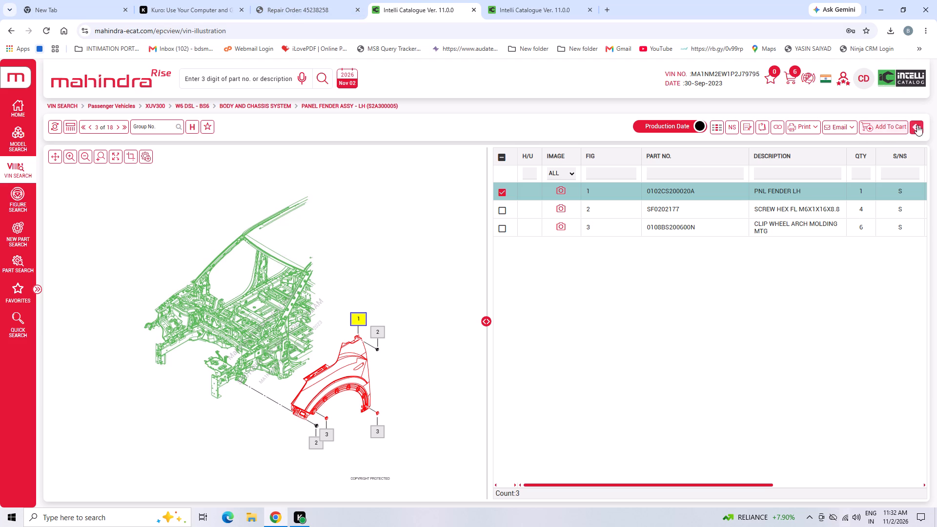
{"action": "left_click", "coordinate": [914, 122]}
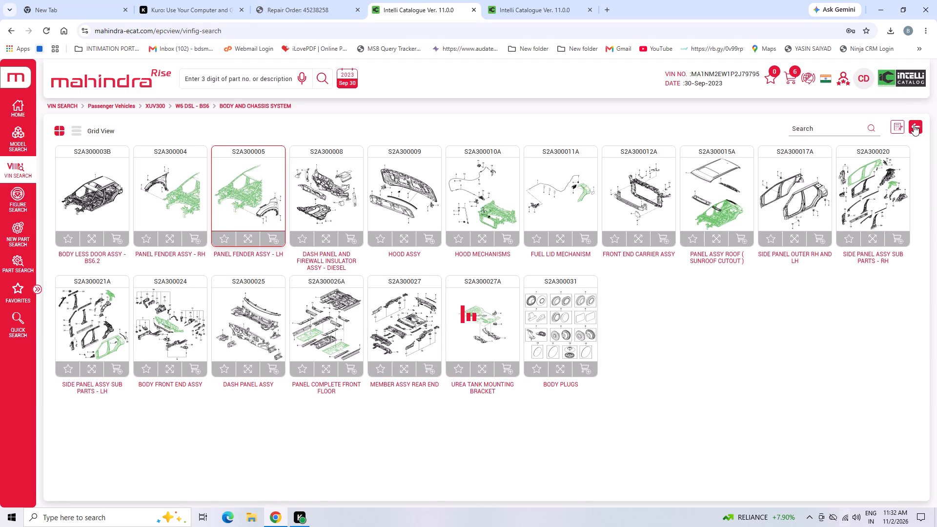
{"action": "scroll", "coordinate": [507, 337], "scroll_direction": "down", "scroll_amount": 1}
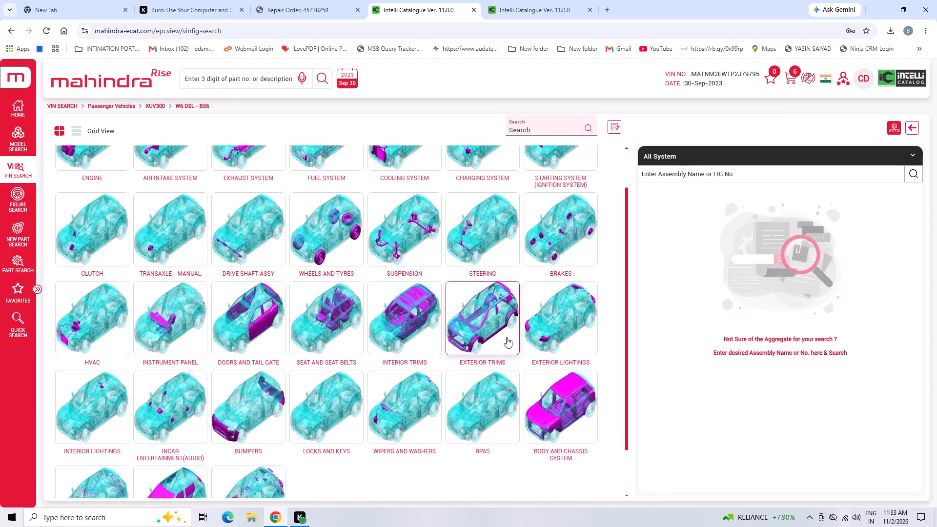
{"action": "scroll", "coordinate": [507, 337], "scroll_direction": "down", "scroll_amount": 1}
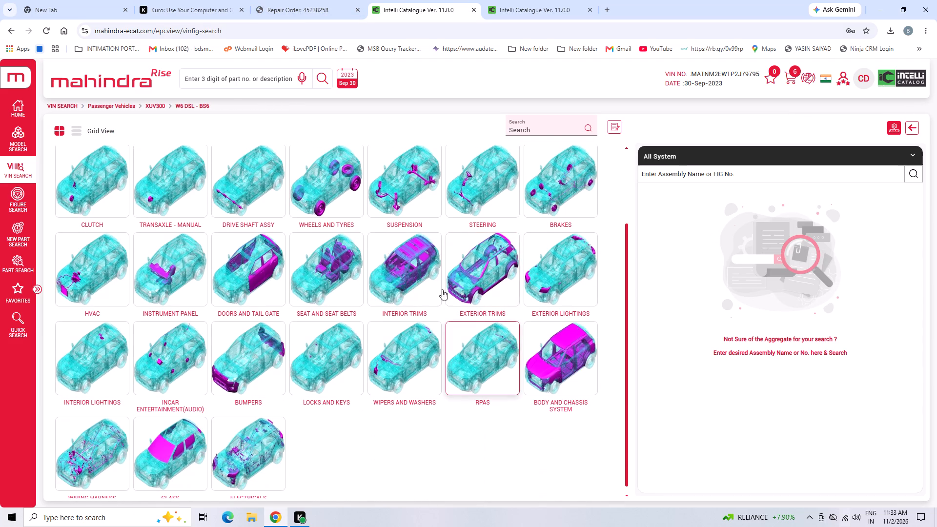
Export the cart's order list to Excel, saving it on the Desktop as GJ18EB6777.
{"action": "left_click", "coordinate": [552, 0]}
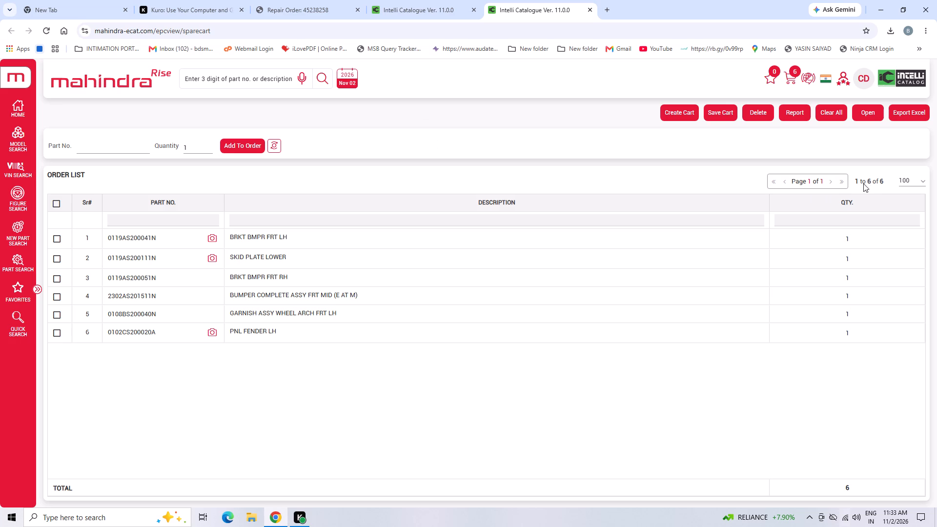
{"action": "left_click", "coordinate": [906, 115]}
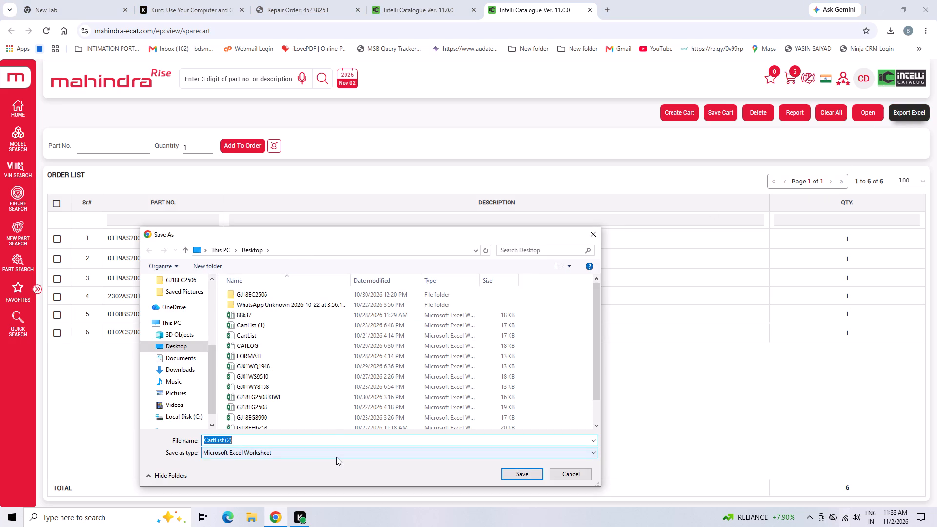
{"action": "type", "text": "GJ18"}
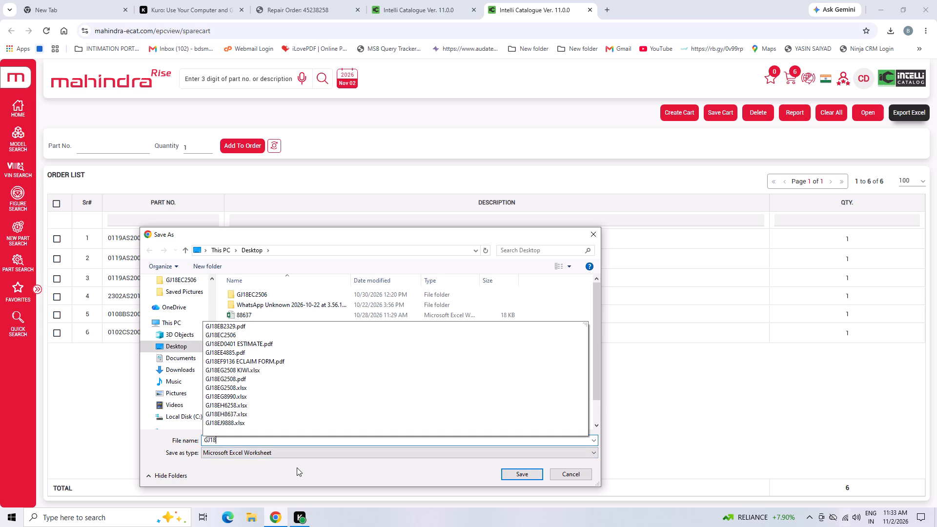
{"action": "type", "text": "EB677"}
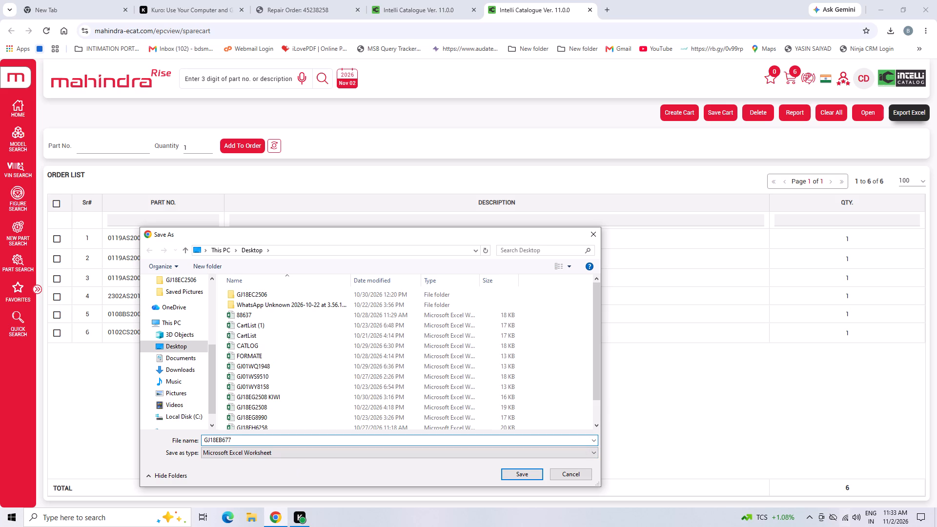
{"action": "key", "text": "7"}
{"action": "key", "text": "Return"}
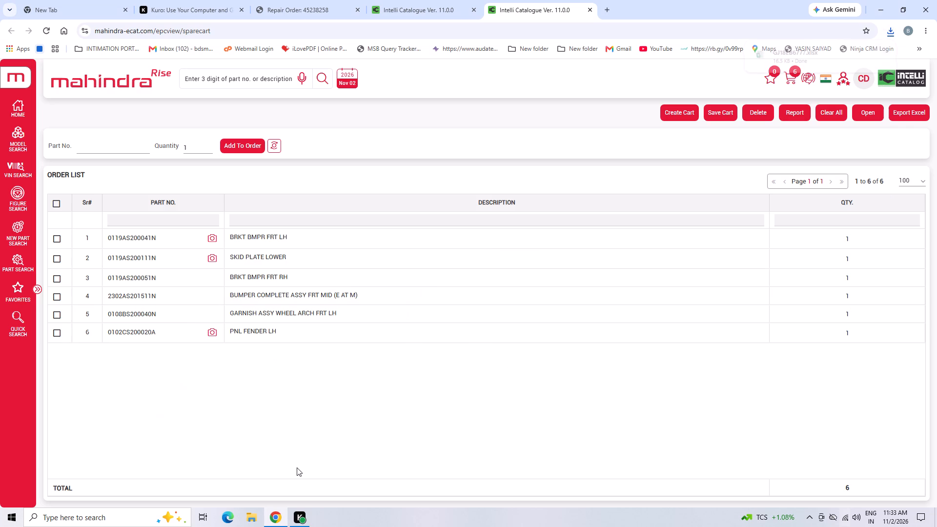
{"action": "left_click", "coordinate": [787, 60]}
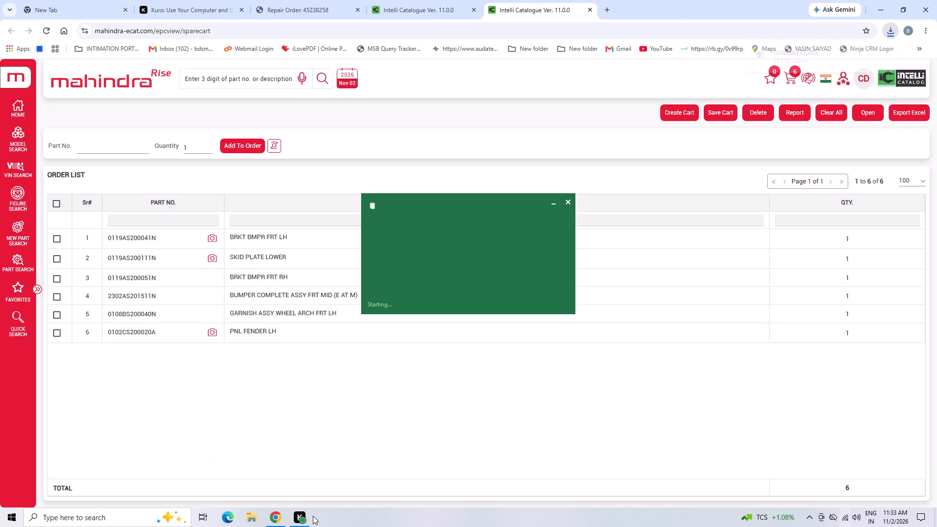
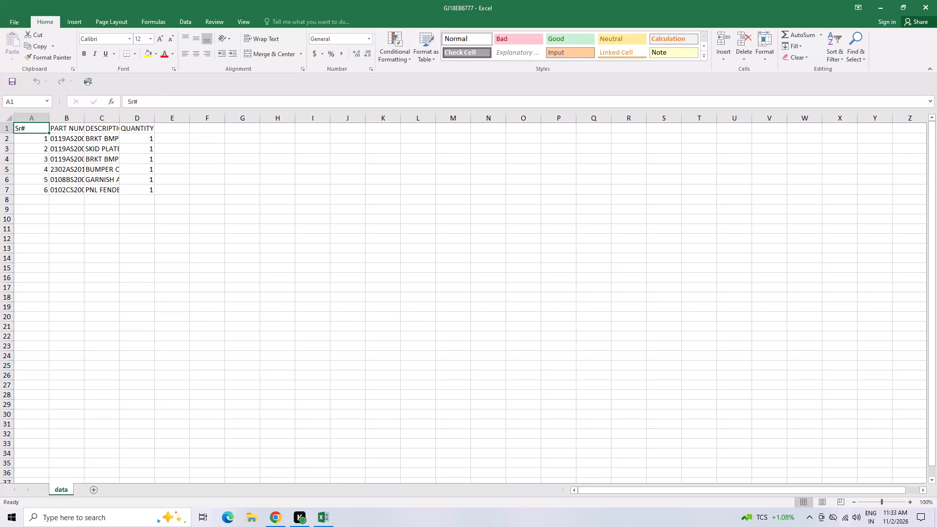
Auto-fit the PART NUMBER, DESCRIPTION and QUANTITY columns to their contents.
{"action": "double_click", "coordinate": [83, 120]}
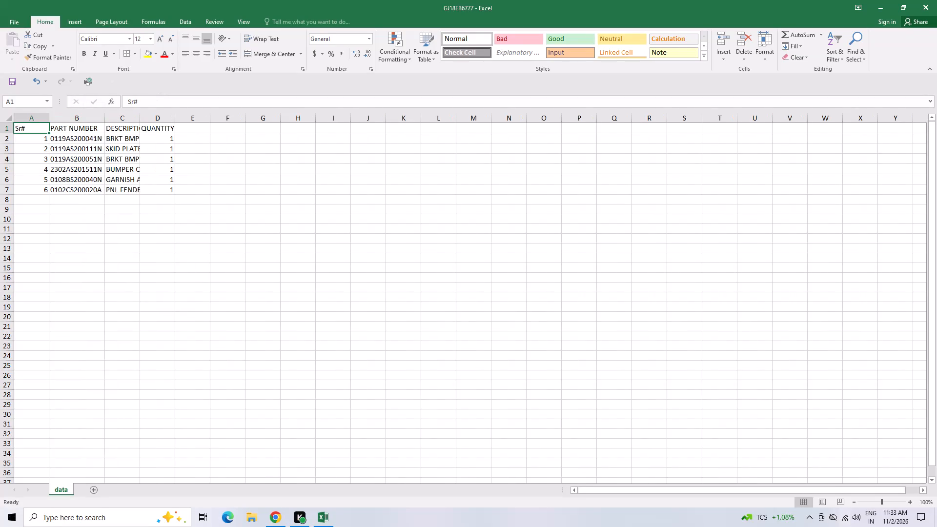
{"action": "double_click", "coordinate": [141, 117]}
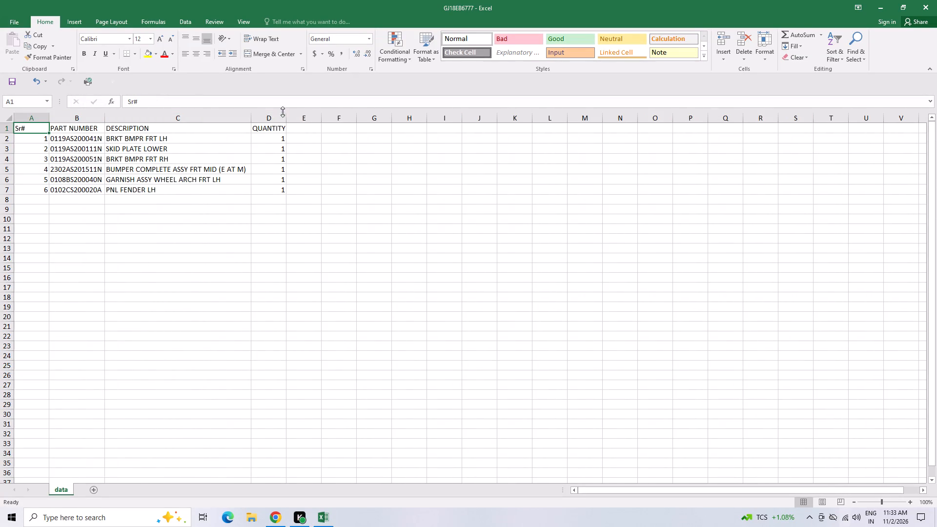
{"action": "double_click", "coordinate": [286, 117]}
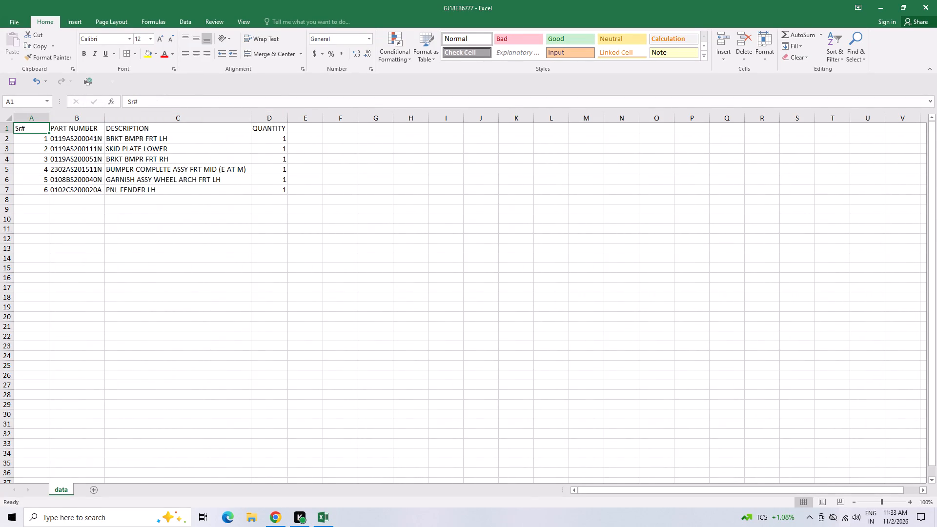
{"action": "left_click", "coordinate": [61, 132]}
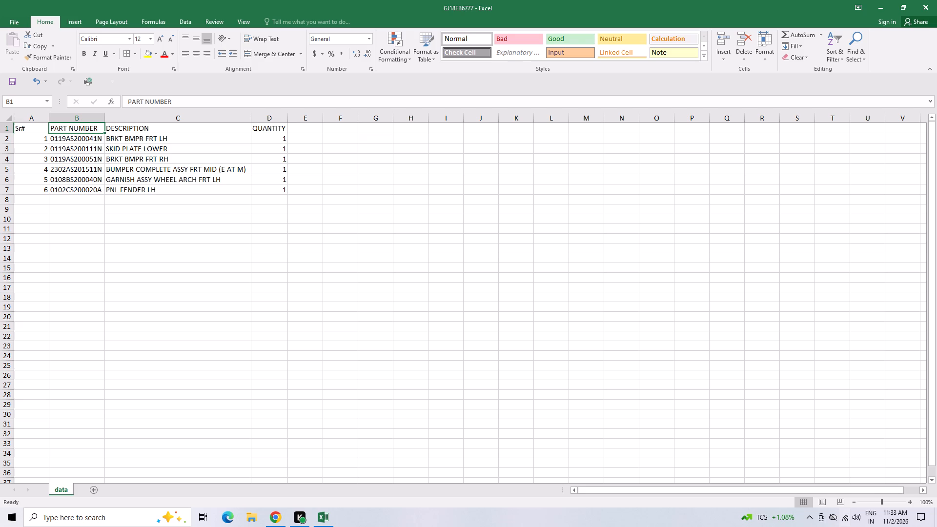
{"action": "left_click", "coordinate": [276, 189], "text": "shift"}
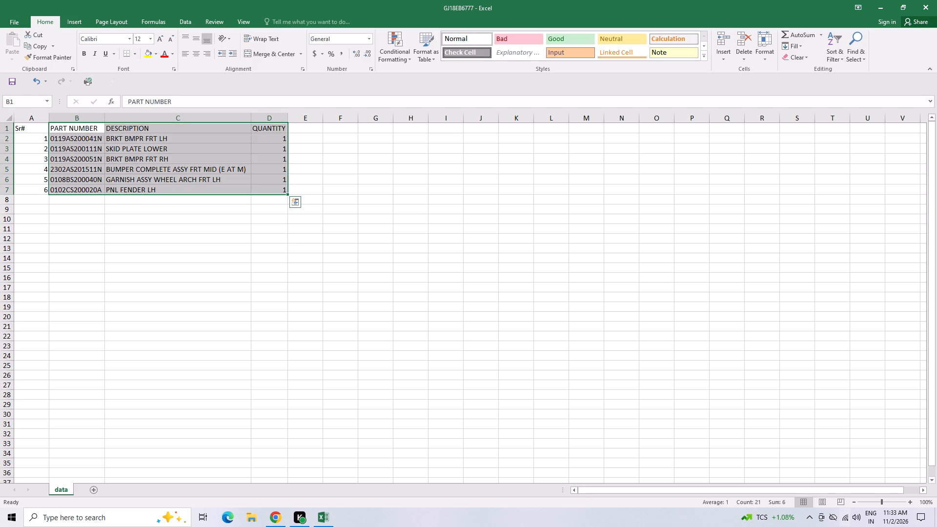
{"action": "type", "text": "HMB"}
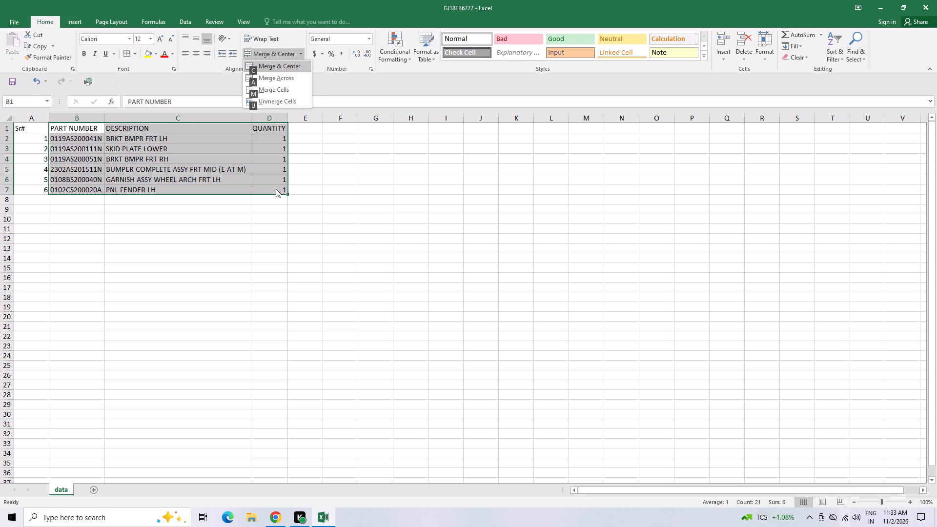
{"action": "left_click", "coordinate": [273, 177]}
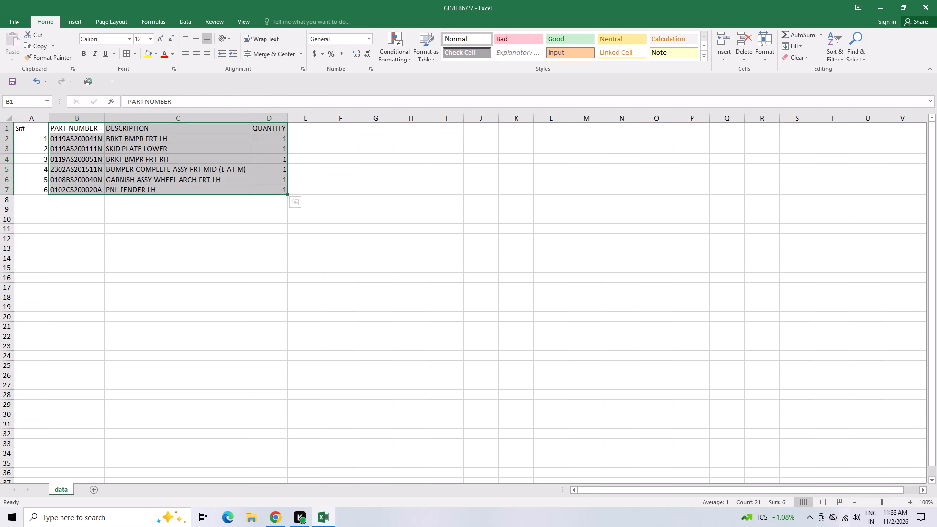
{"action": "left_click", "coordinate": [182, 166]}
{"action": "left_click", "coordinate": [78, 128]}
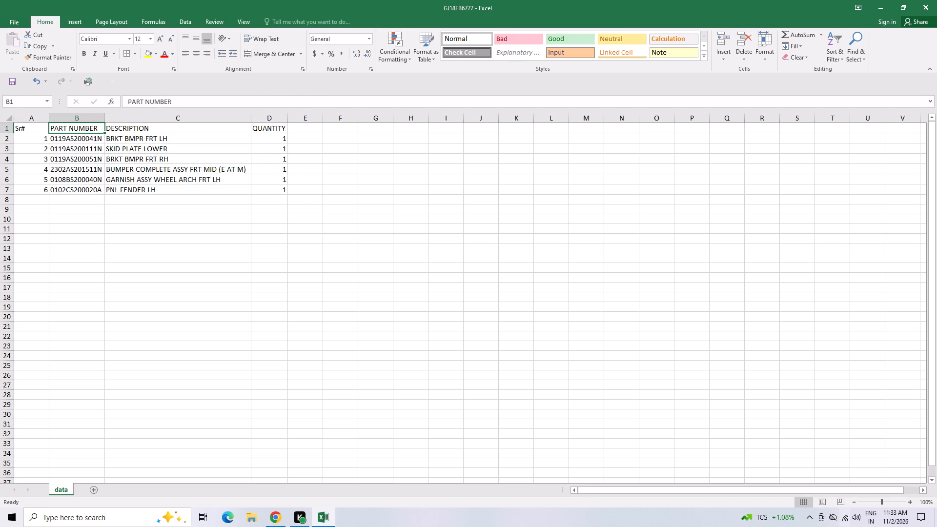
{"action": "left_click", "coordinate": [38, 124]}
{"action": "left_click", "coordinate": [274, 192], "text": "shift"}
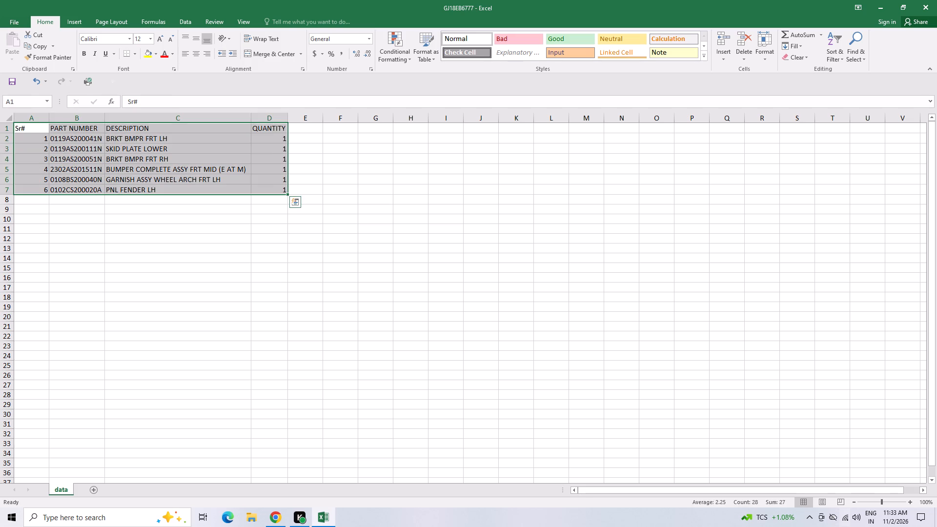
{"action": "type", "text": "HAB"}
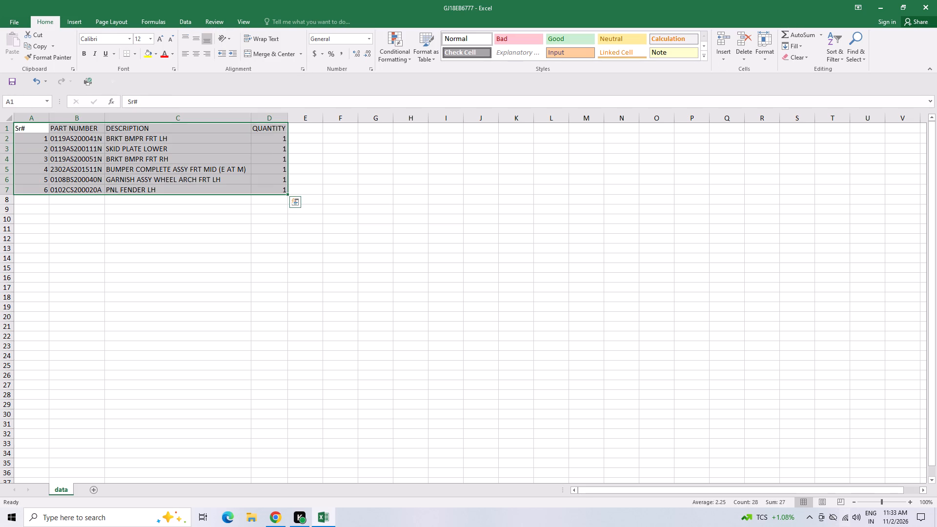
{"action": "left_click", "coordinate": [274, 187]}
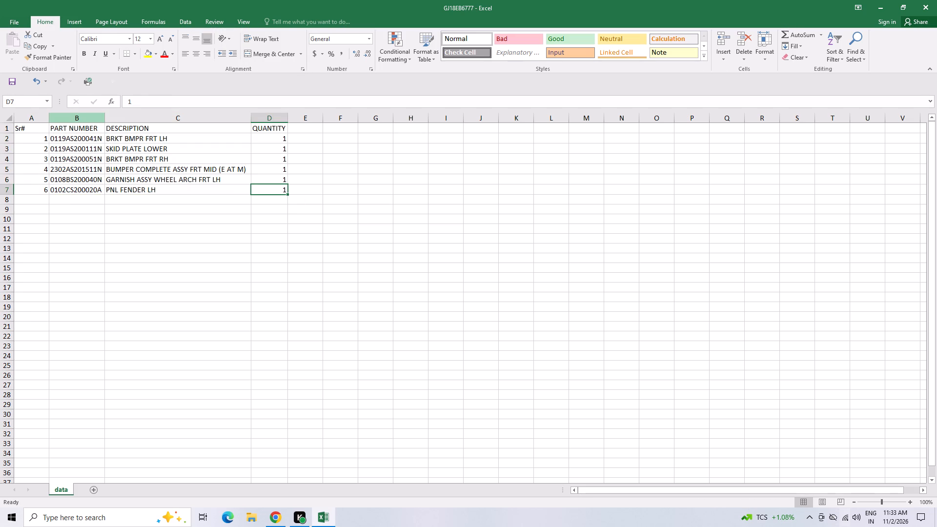
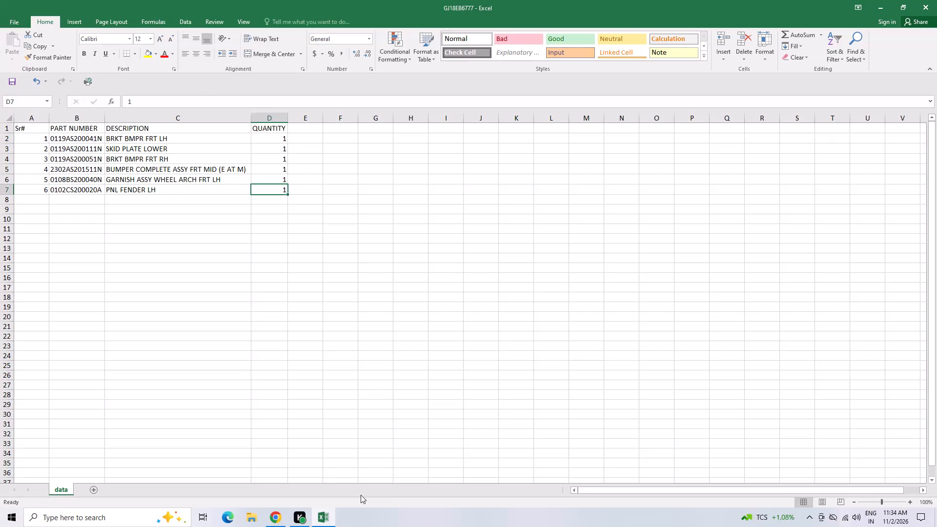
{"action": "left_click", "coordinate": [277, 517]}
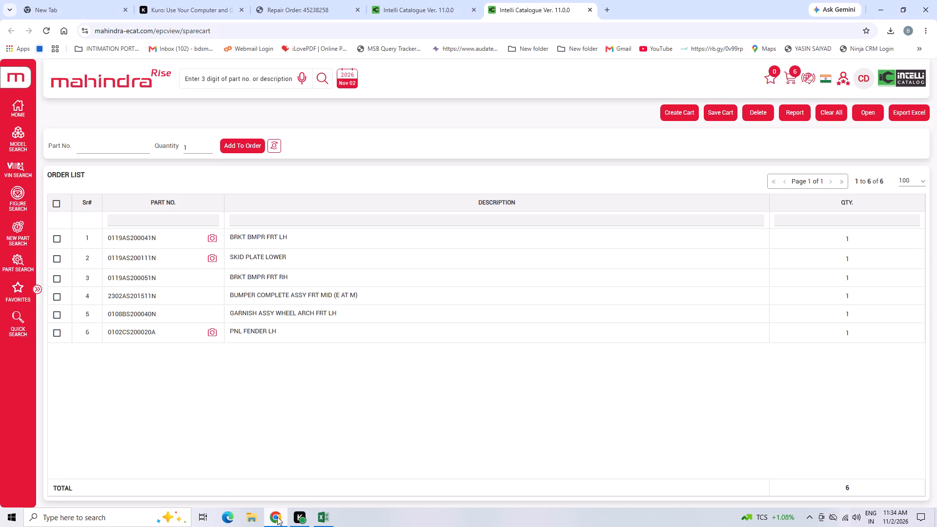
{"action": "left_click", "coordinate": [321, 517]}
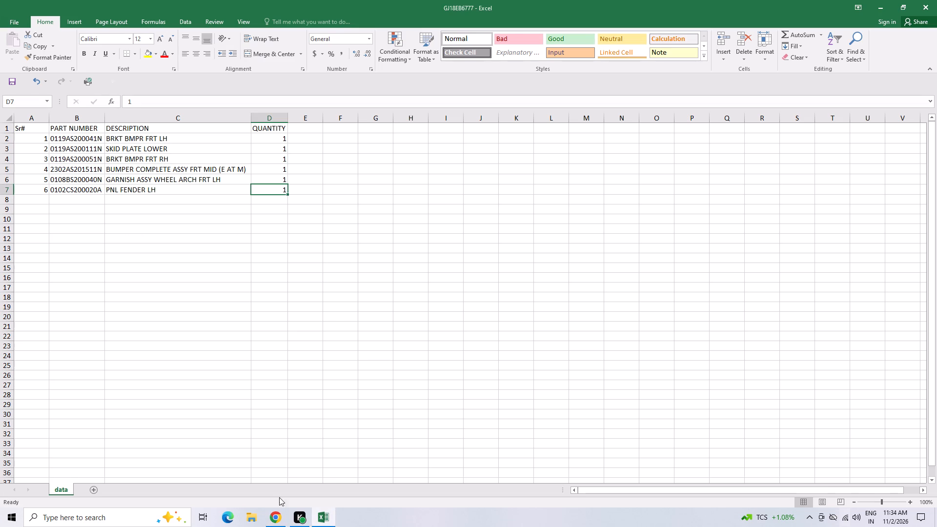
Open the recent workbook FORMATE from the Desktop.
{"action": "left_click", "coordinate": [12, 25]}
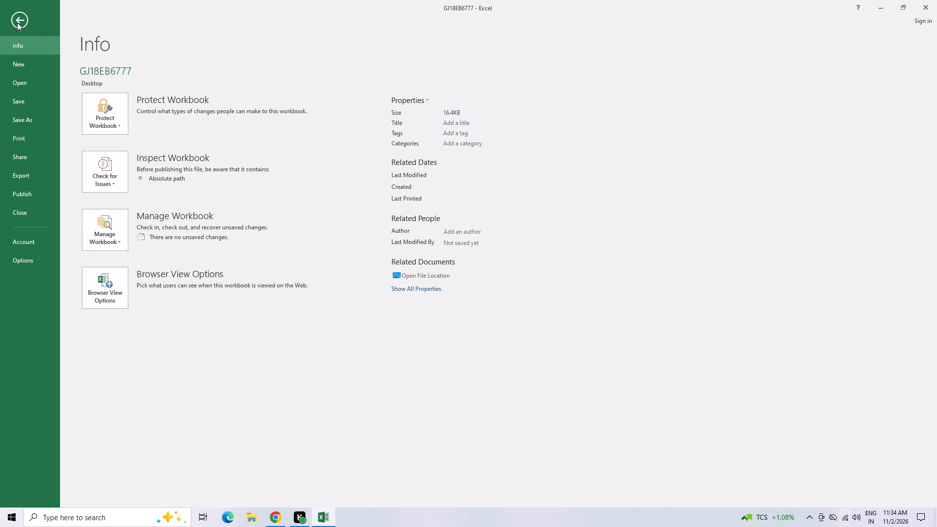
{"action": "left_click", "coordinate": [17, 22]}
{"action": "left_click", "coordinate": [20, 23]}
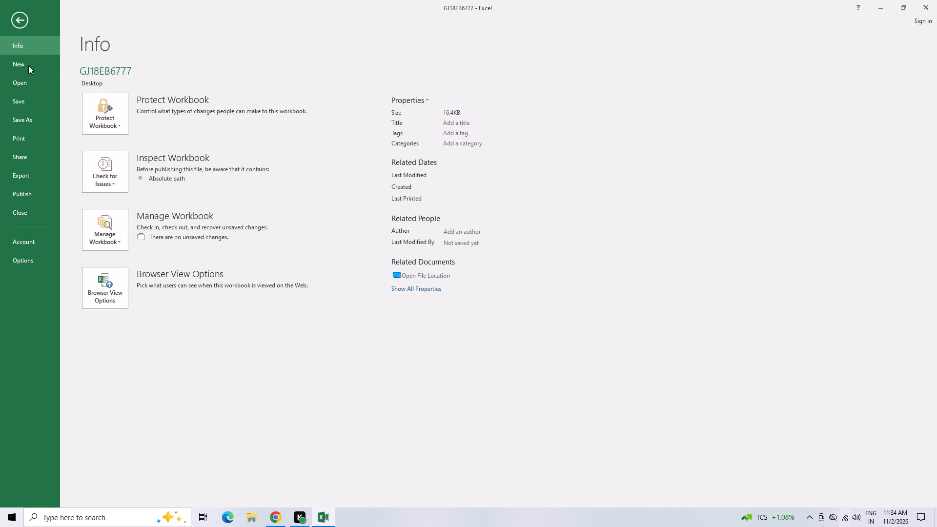
{"action": "left_click", "coordinate": [28, 65]}
{"action": "left_click", "coordinate": [30, 87]}
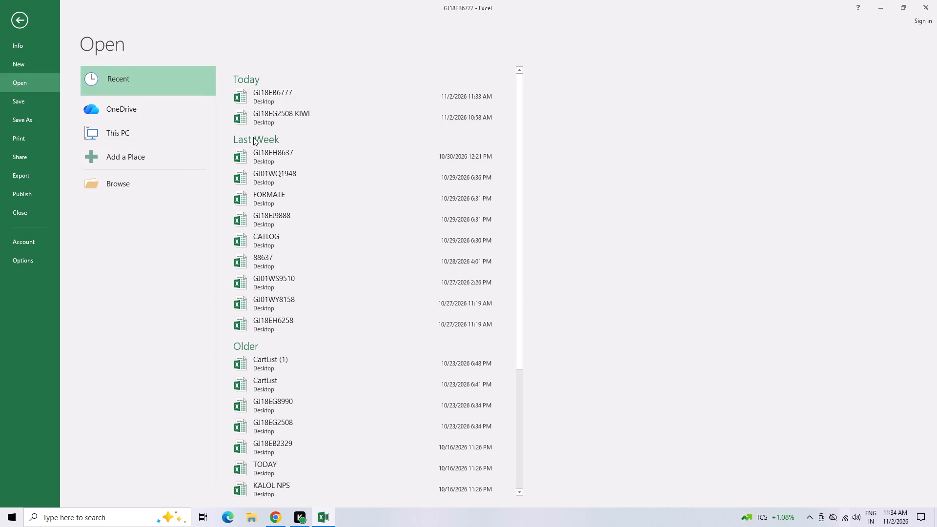
{"action": "left_click", "coordinate": [292, 193]}
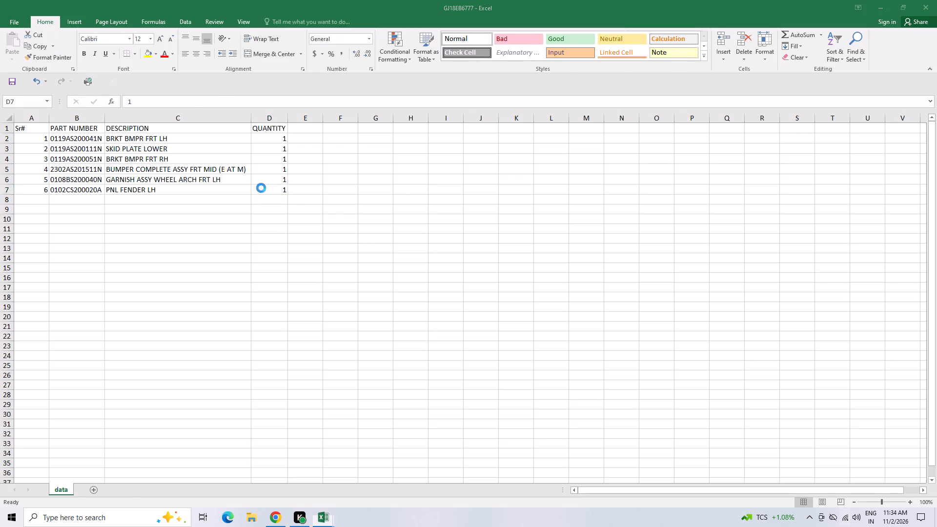
Clear the old part entries from rows 7 to 16 of the FORMATE sheet, across the NO to PART NUMBER columns.
{"action": "left_click", "coordinate": [102, 229]}
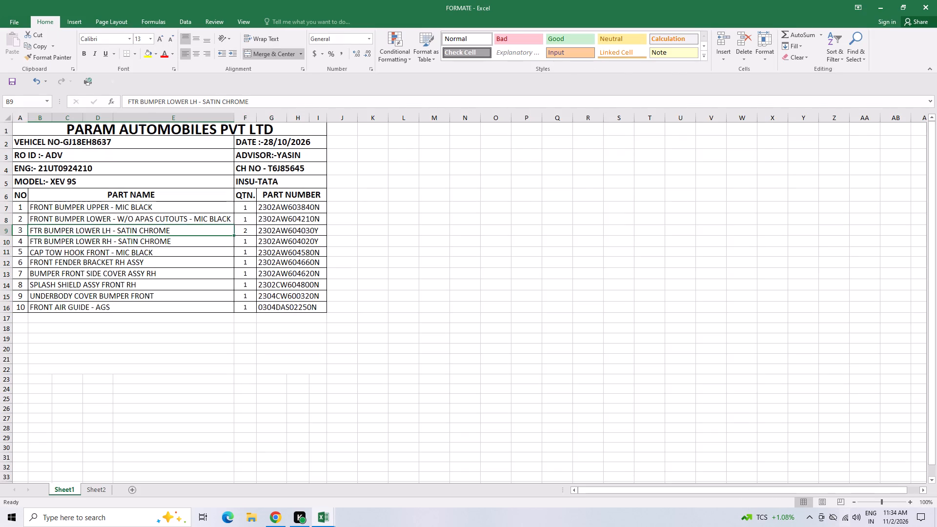
{"action": "left_click", "coordinate": [22, 208]}
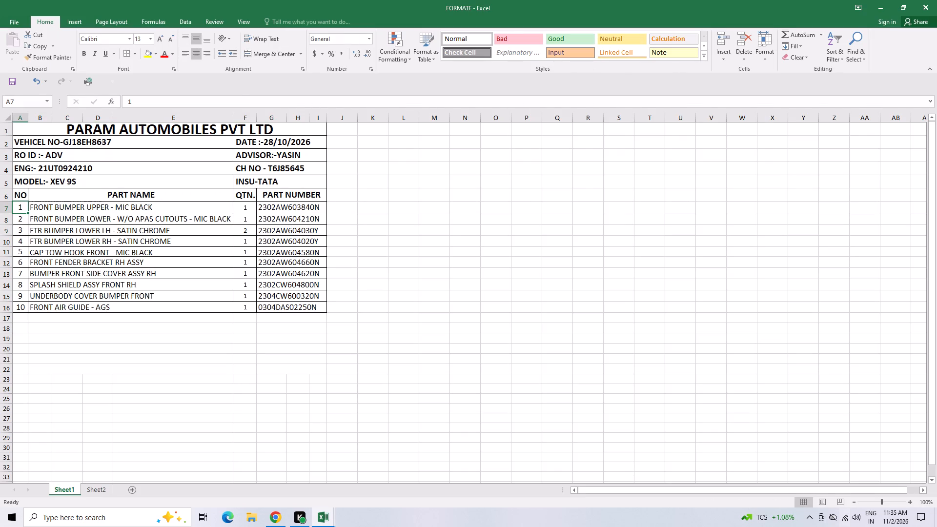
{"action": "left_click", "coordinate": [284, 305], "text": "shift"}
{"action": "key", "text": "Delete"}
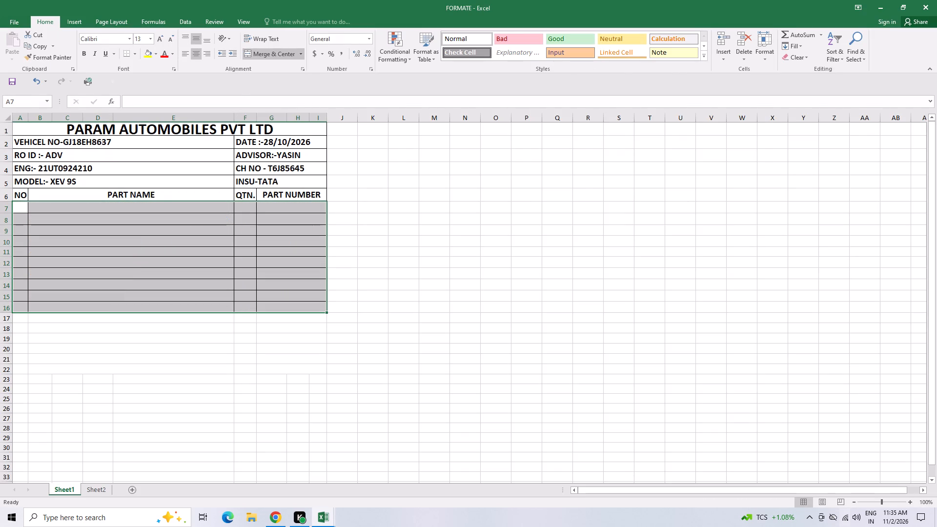
{"action": "left_click", "coordinate": [113, 144]}
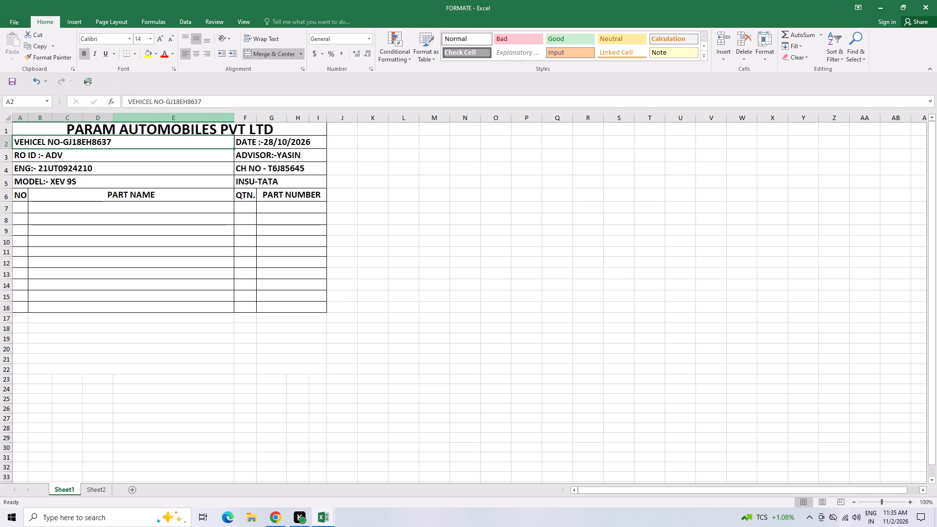
{"action": "double_click", "coordinate": [218, 103]}
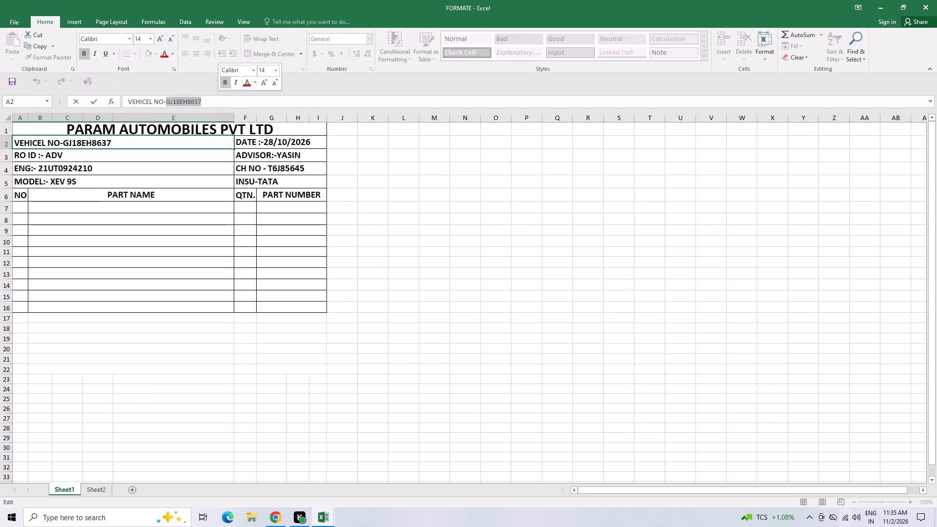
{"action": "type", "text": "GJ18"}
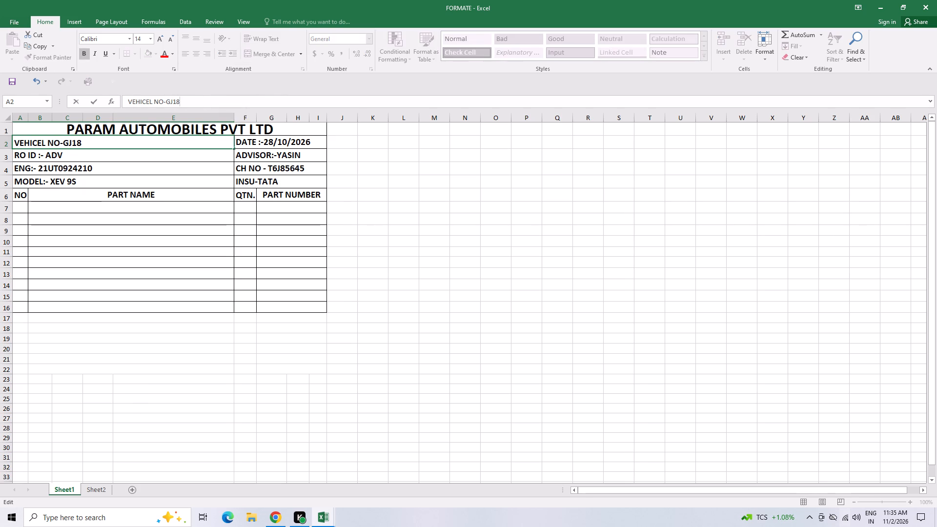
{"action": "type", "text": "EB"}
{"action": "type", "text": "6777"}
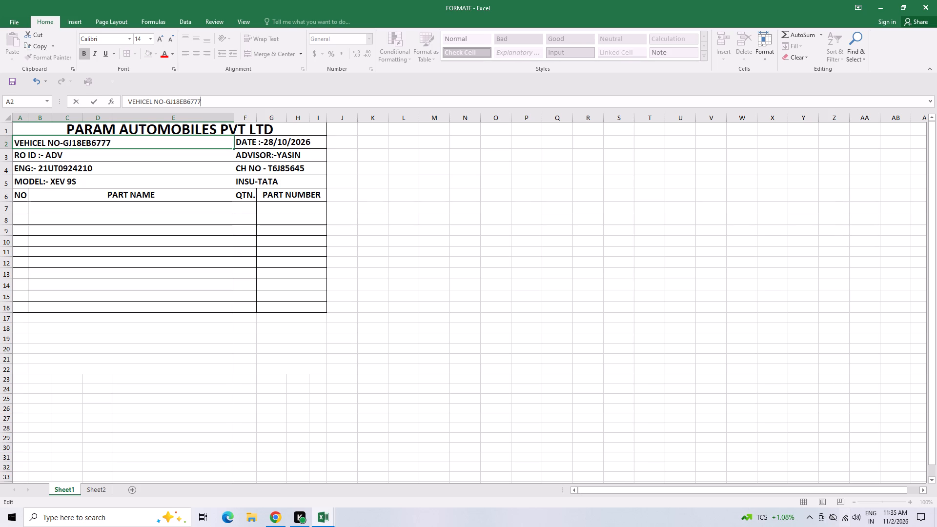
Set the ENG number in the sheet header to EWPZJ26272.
{"action": "left_click", "coordinate": [150, 169]}
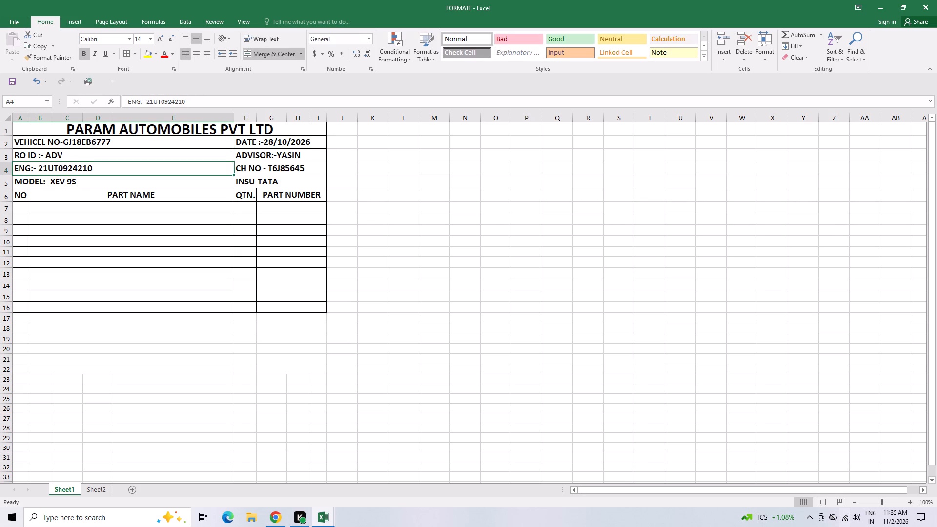
{"action": "double_click", "coordinate": [207, 106]}
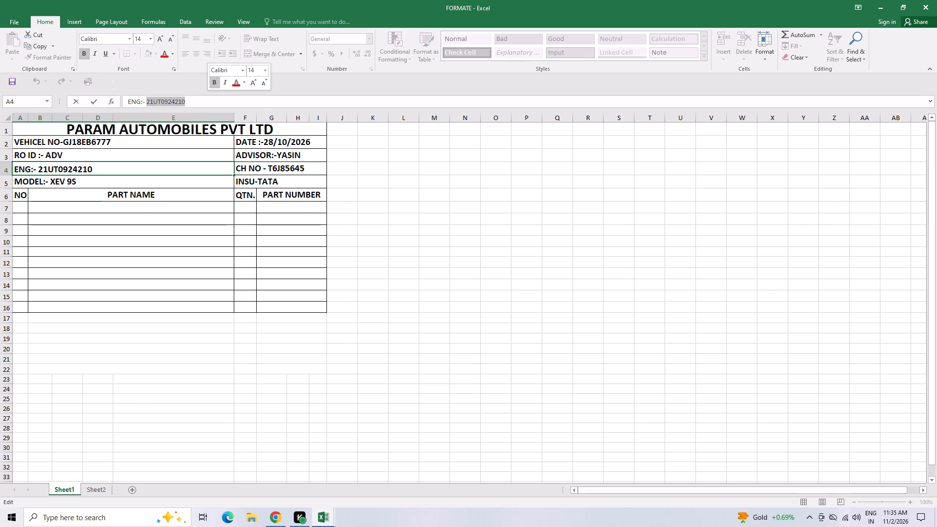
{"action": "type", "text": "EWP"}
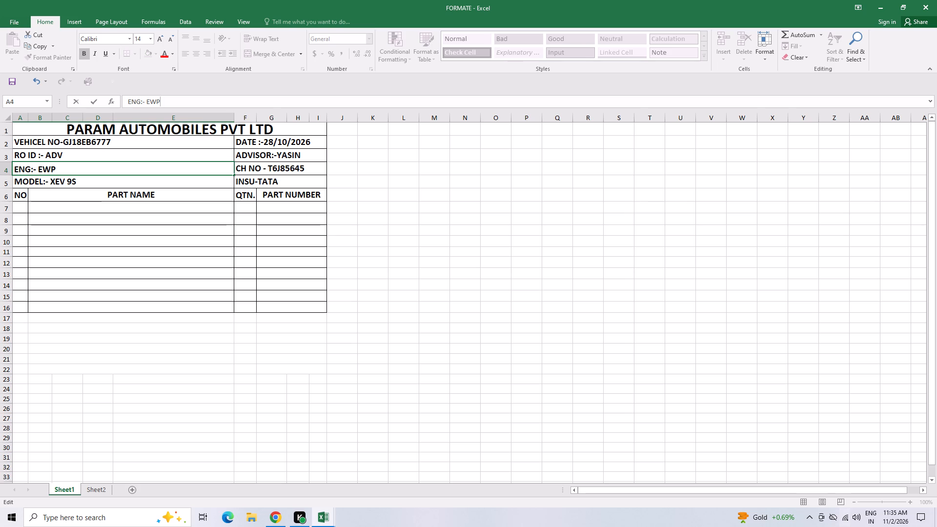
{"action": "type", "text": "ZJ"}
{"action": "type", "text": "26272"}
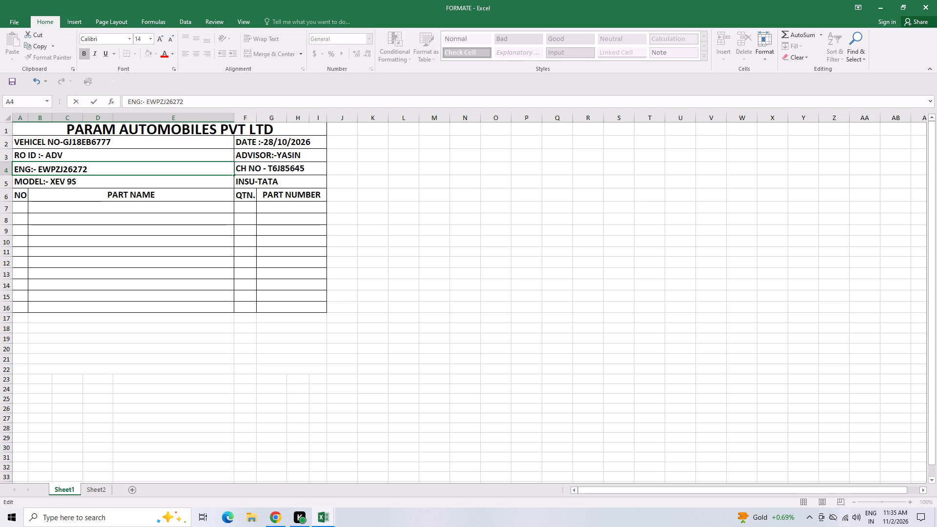
{"action": "left_click", "coordinate": [207, 106]}
Set the MODEL in the sheet header to XUV300.
{"action": "left_click", "coordinate": [136, 179]}
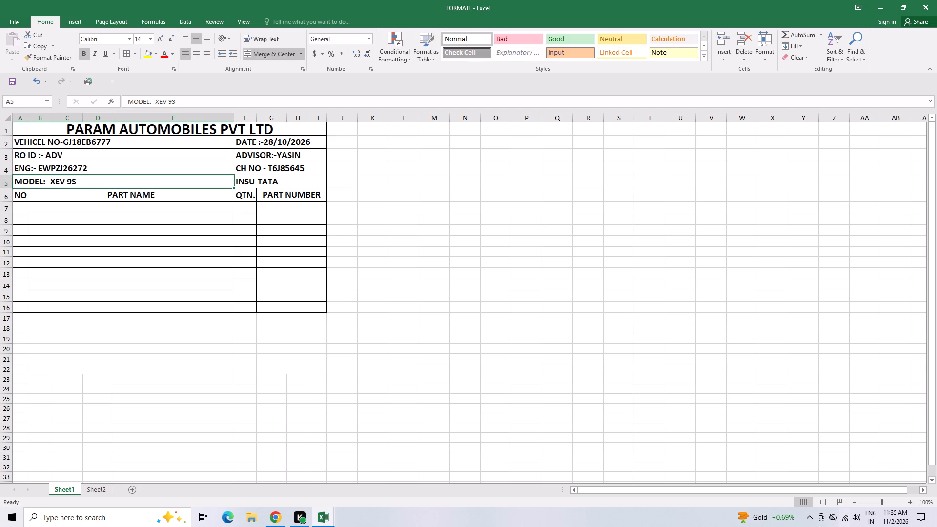
{"action": "double_click", "coordinate": [184, 105]}
{"action": "left_click_drag", "start_coordinate": [184, 105], "coordinate": [154, 104]}
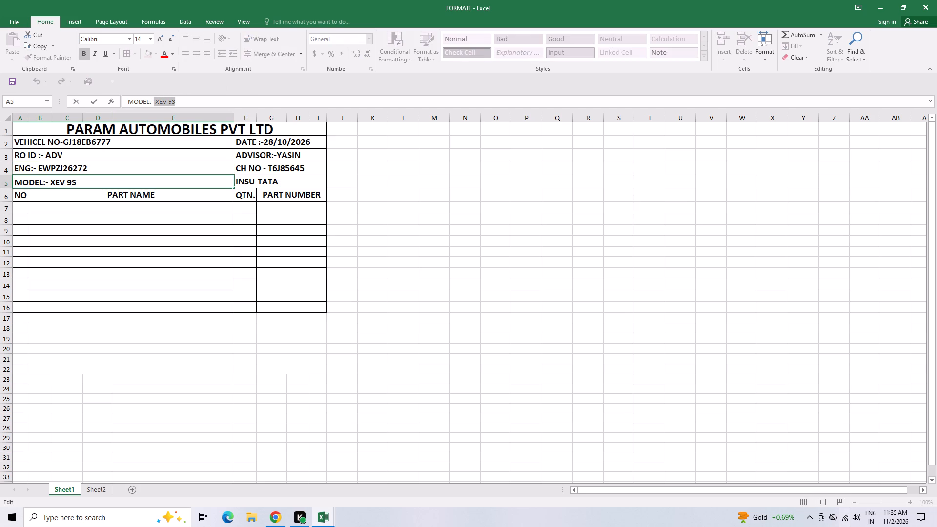
{"action": "left_click_drag", "start_coordinate": [154, 104], "coordinate": [154, 105]}
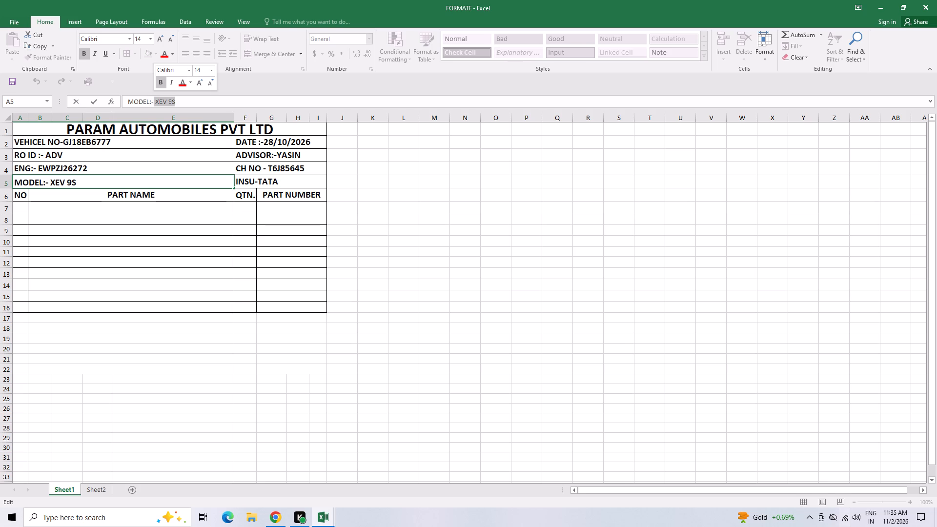
{"action": "key", "text": "BackSpace"}
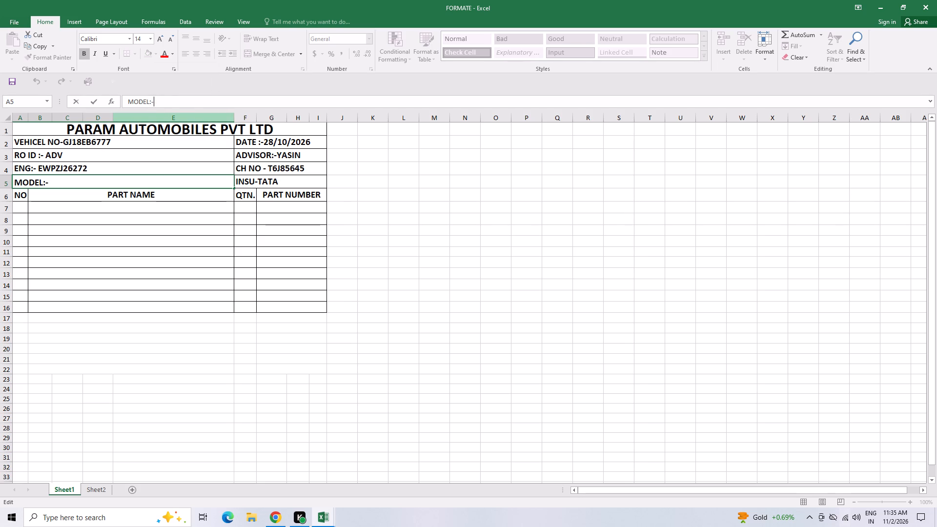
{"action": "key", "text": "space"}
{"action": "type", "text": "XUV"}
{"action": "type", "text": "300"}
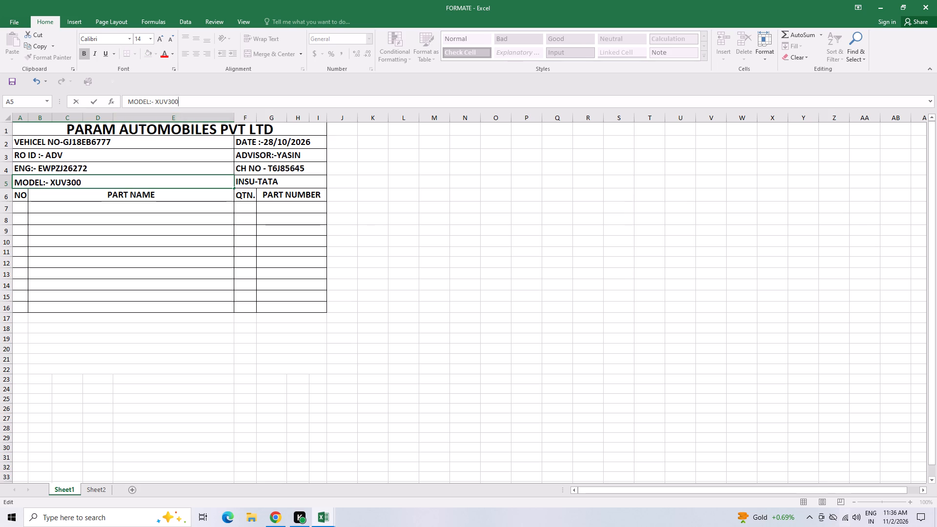
Set the DATE in the sheet header to 02/11/2026.
{"action": "left_click", "coordinate": [307, 144]}
{"action": "double_click", "coordinate": [183, 104]}
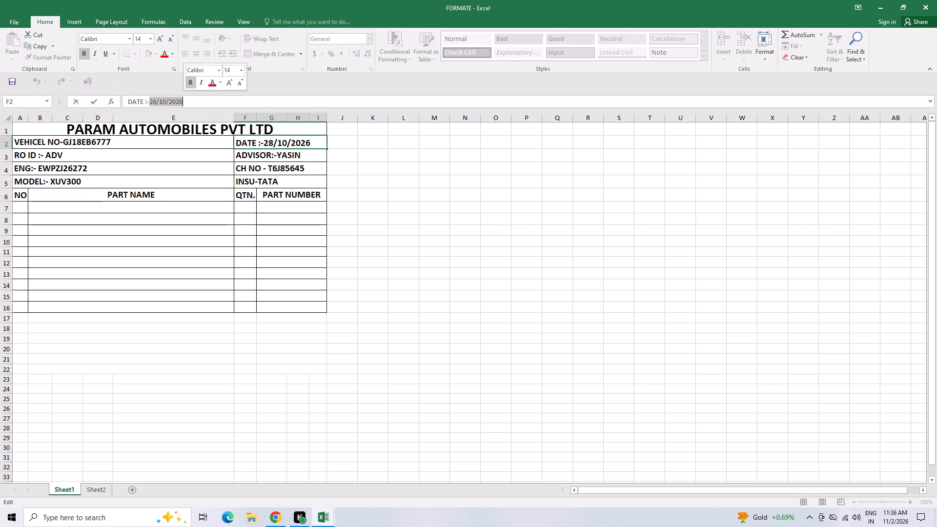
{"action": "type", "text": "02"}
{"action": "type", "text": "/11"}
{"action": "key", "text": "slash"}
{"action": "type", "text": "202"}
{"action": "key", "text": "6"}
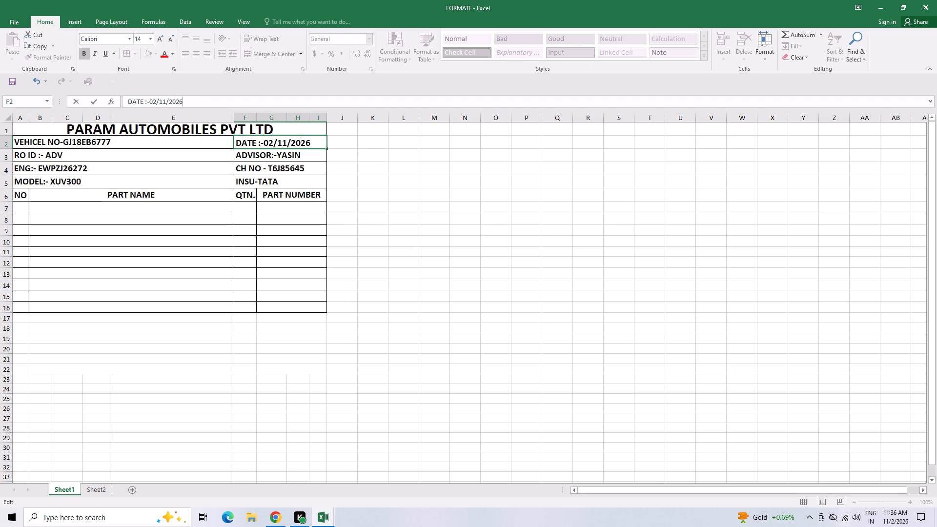
{"action": "left_click", "coordinate": [298, 170]}
{"action": "left_click", "coordinate": [281, 518]}
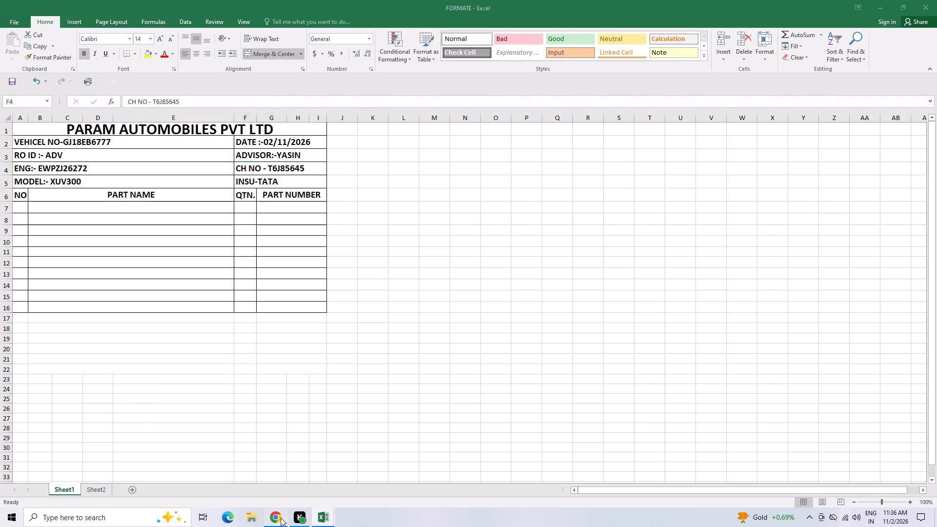
{"action": "left_click", "coordinate": [435, 0]}
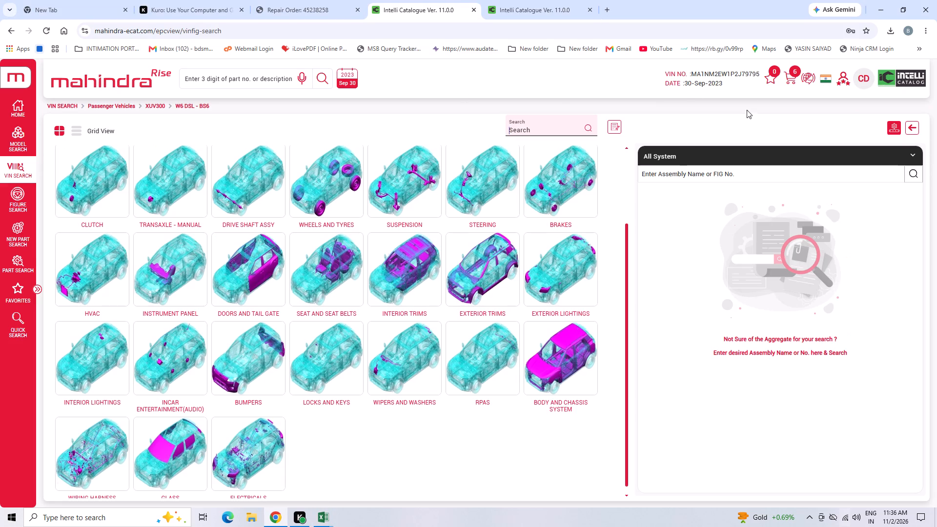
{"action": "left_click_drag", "start_coordinate": [732, 76], "coordinate": [743, 76]}
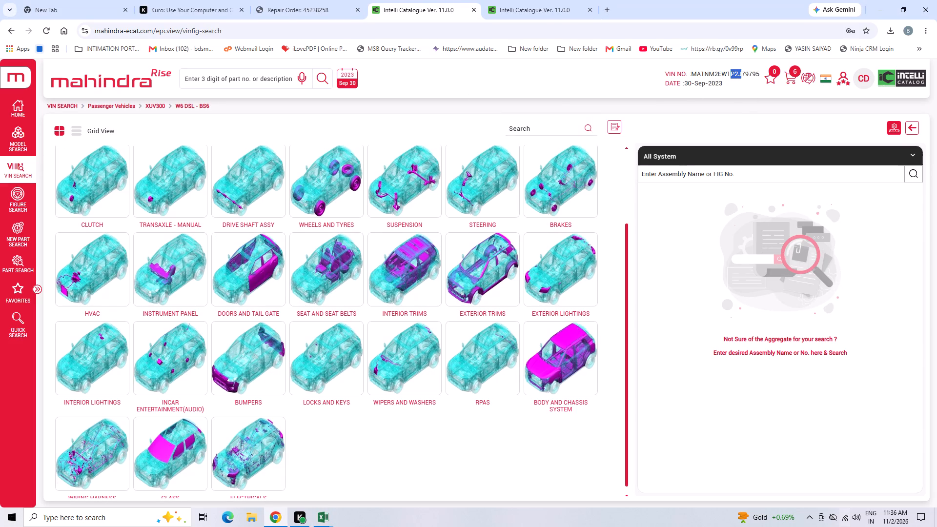
{"action": "left_click_drag", "start_coordinate": [743, 76], "coordinate": [759, 75]}
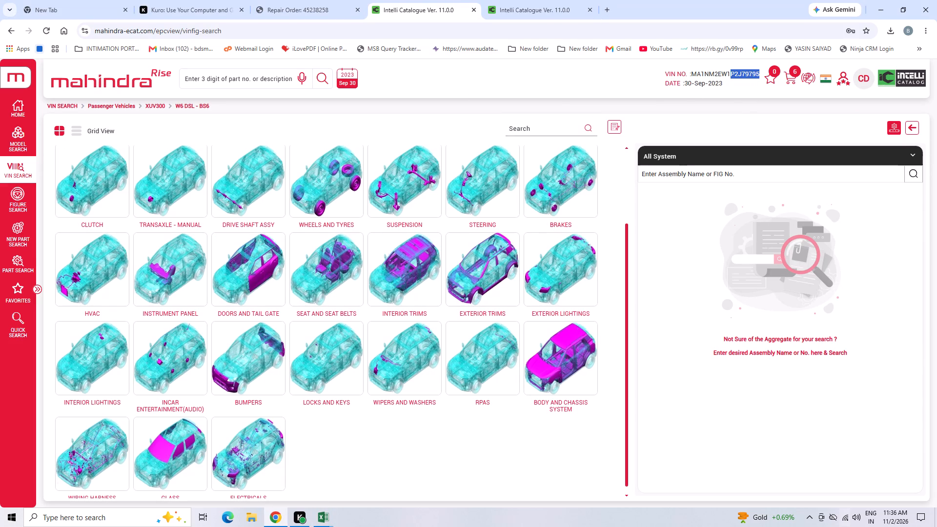
{"action": "right_click", "coordinate": [757, 74]}
{"action": "left_click", "coordinate": [776, 89]}
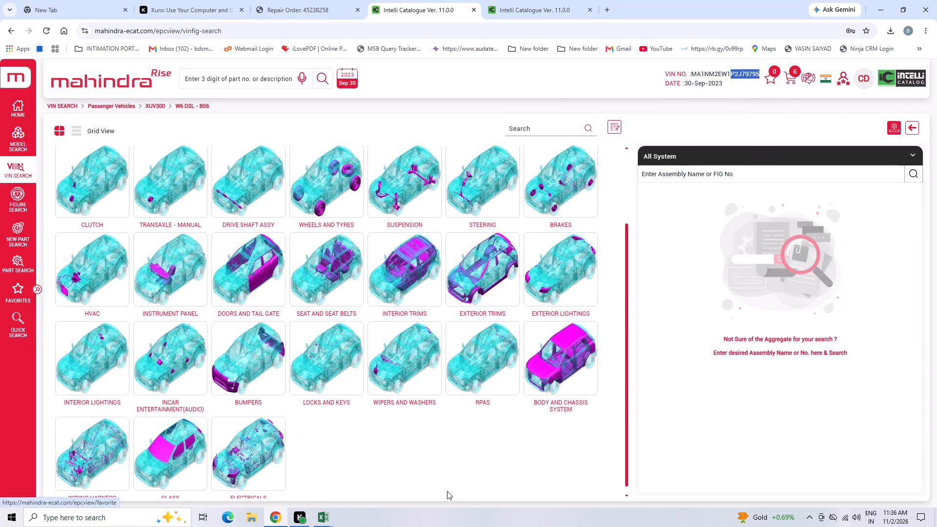
{"action": "left_click", "coordinate": [322, 518]}
{"action": "left_click", "coordinate": [369, 471]}
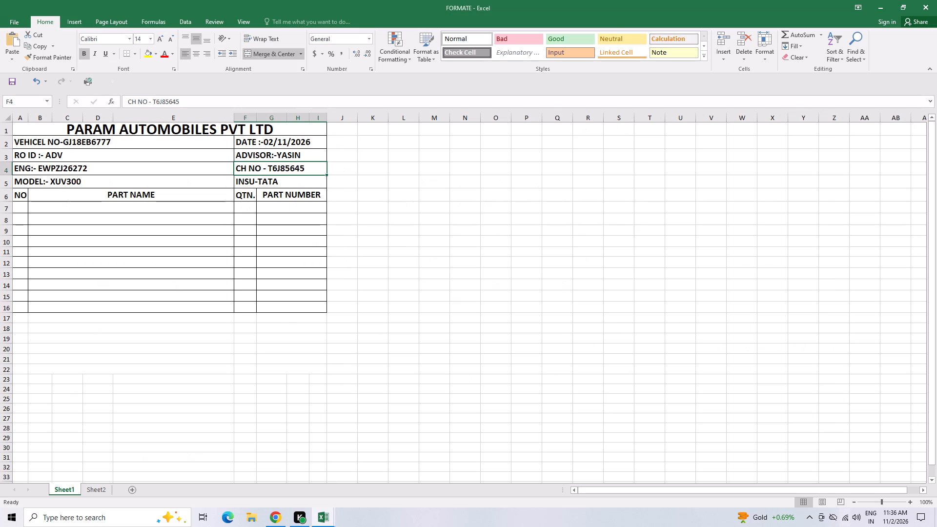
{"action": "double_click", "coordinate": [206, 101]}
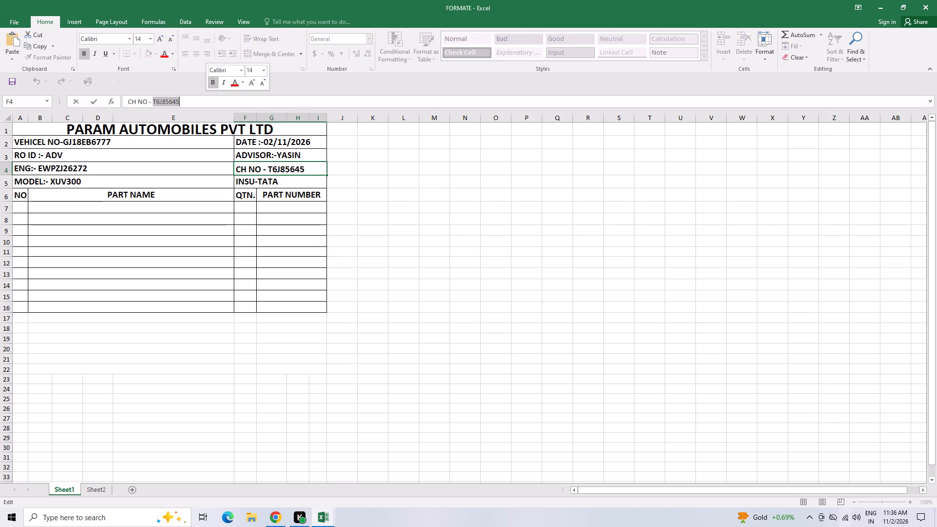
{"action": "right_click", "coordinate": [168, 102]}
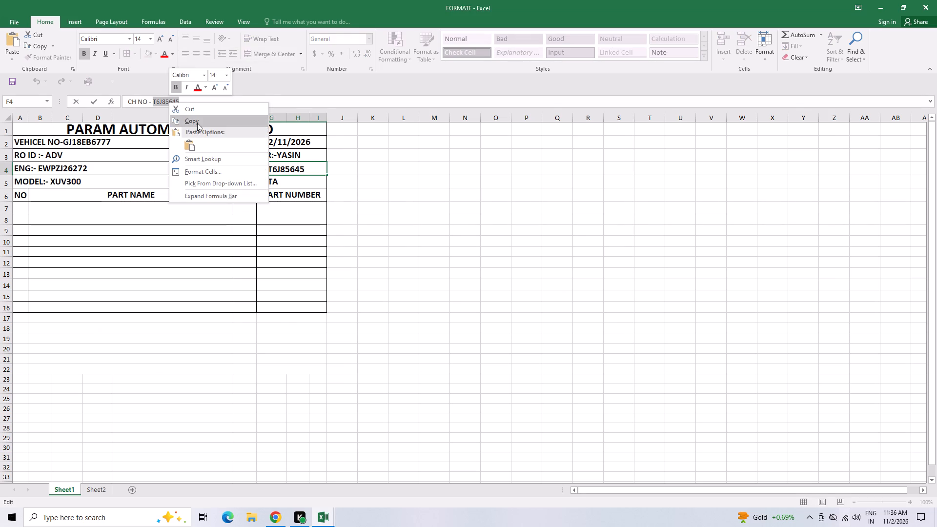
{"action": "left_click", "coordinate": [188, 144]}
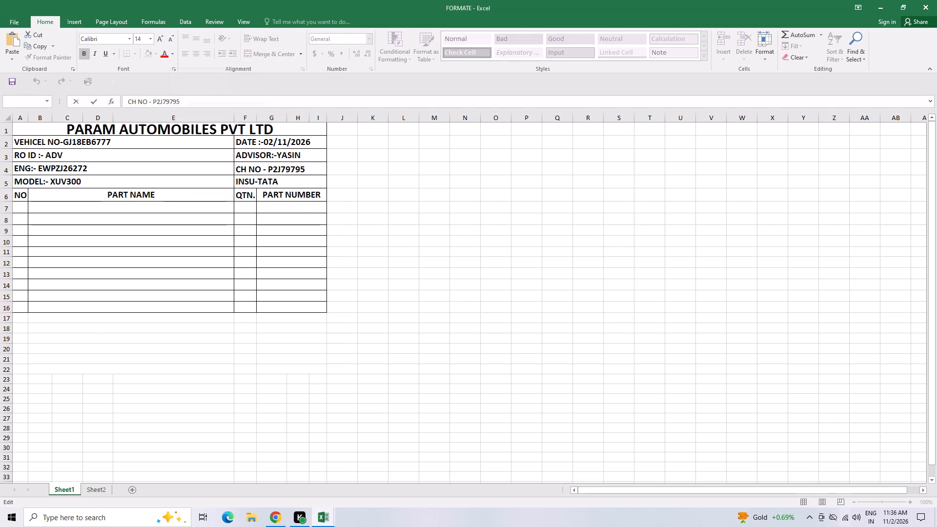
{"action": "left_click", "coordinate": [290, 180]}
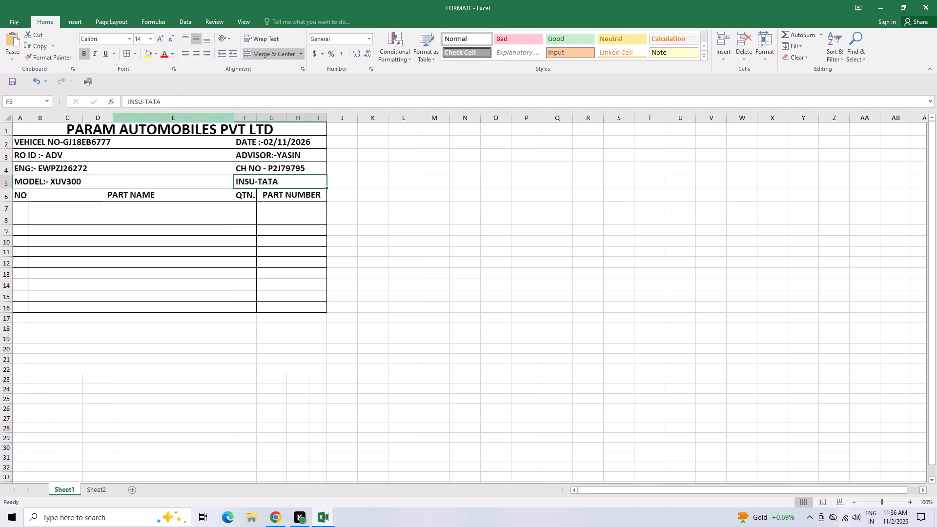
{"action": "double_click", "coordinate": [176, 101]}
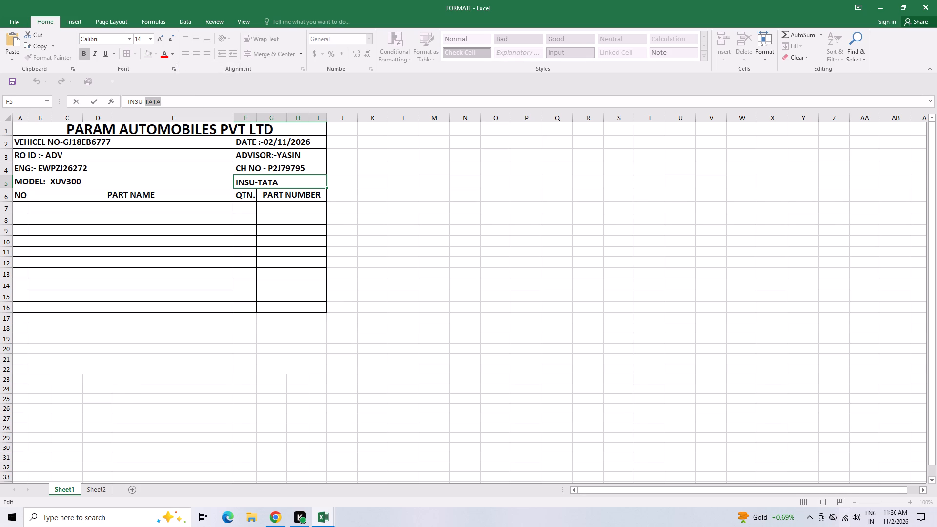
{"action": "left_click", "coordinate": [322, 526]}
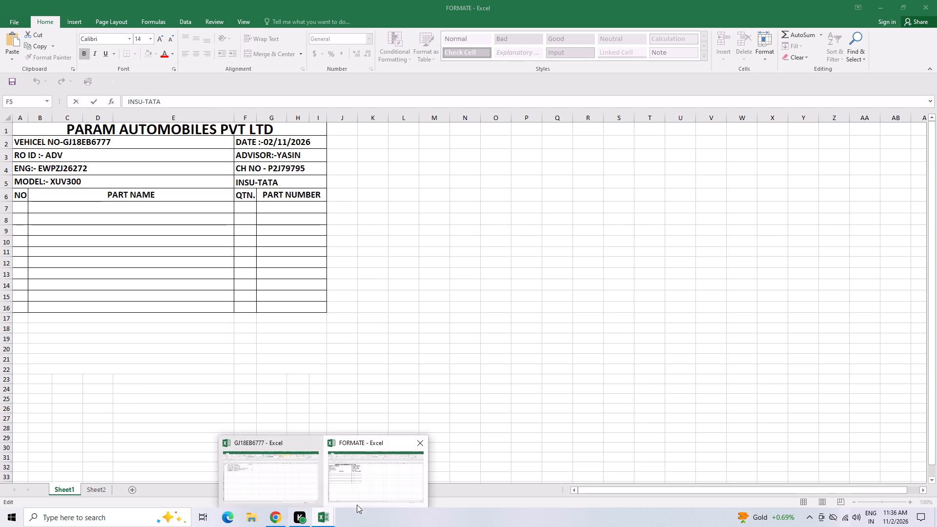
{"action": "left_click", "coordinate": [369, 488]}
{"action": "left_click", "coordinate": [328, 524]}
{"action": "left_click", "coordinate": [291, 479]}
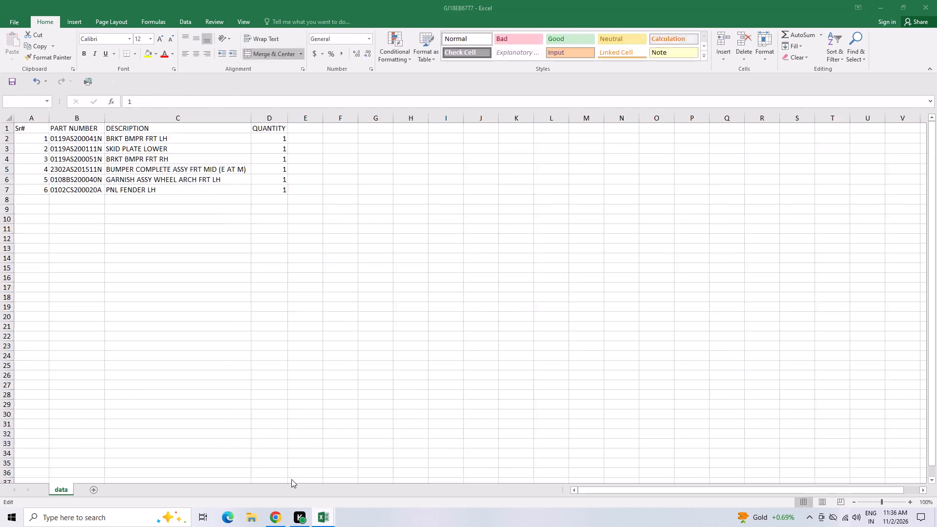
{"action": "left_click", "coordinate": [95, 142]}
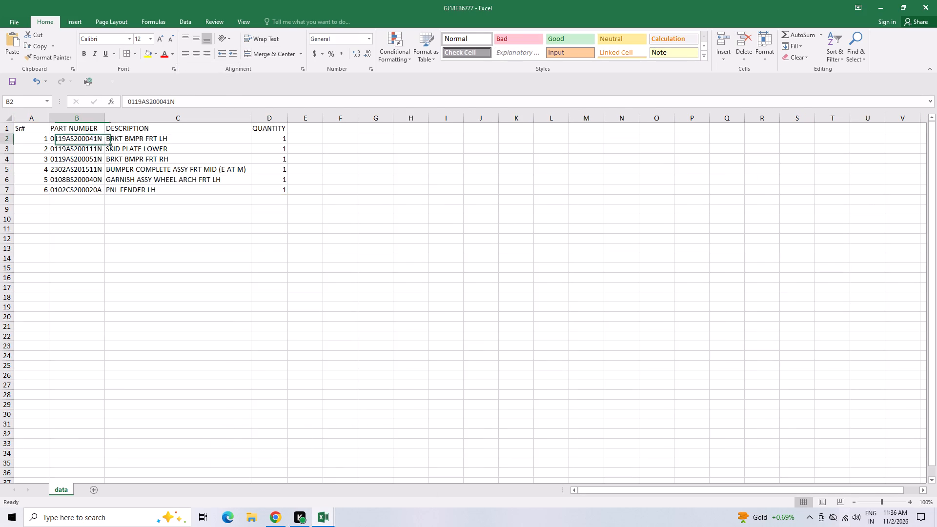
{"action": "left_click", "coordinate": [91, 187], "text": "shift"}
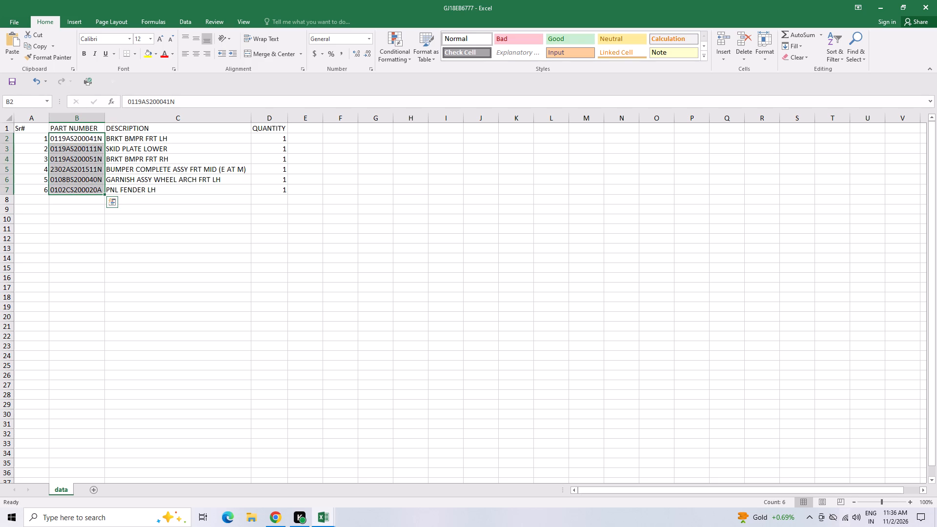
{"action": "key", "text": "ctrl+x"}
{"action": "key", "text": "alt+Tab"}
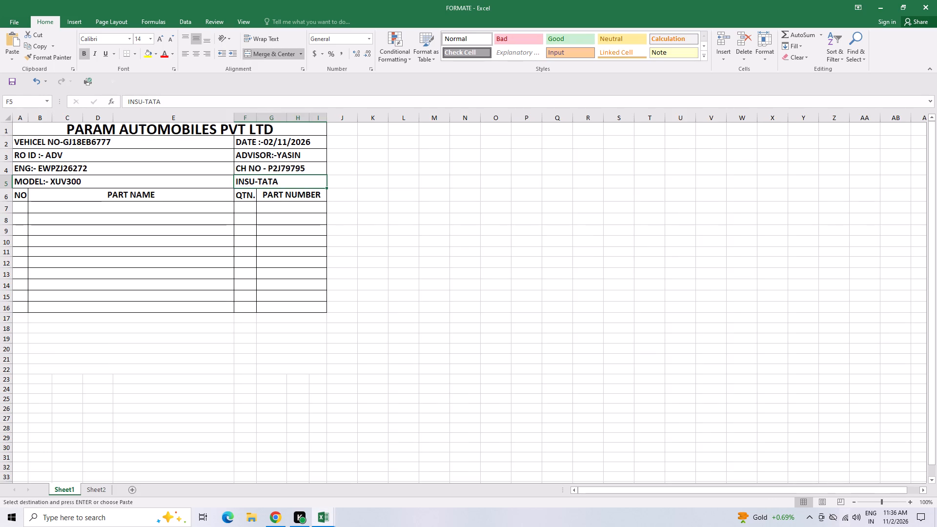
{"action": "left_click", "coordinate": [279, 207]}
{"action": "left_click", "coordinate": [285, 268], "text": "shift"}
{"action": "key", "text": "ctrl+v"}
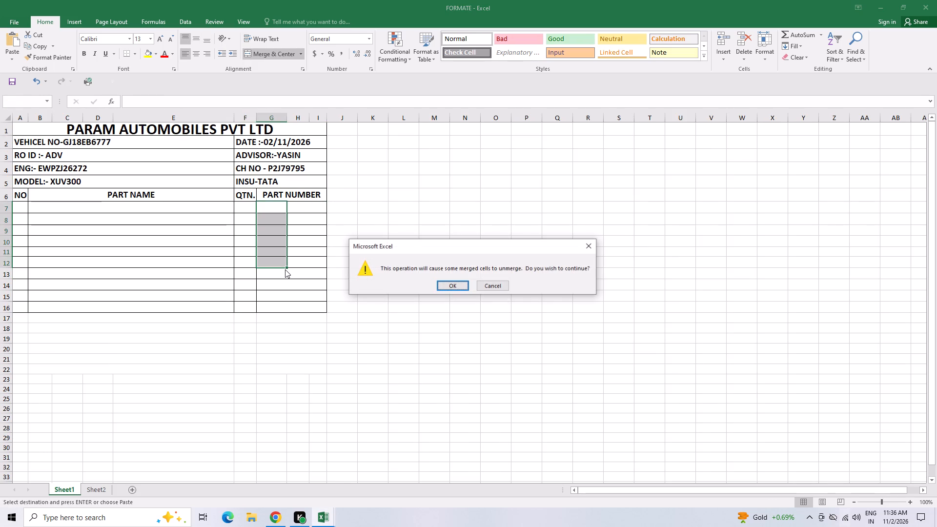
{"action": "key", "text": "Return"}
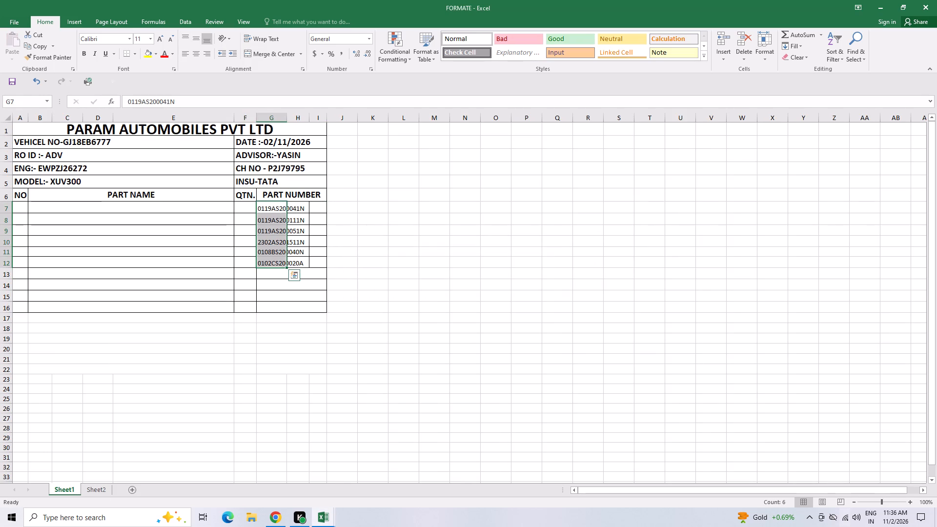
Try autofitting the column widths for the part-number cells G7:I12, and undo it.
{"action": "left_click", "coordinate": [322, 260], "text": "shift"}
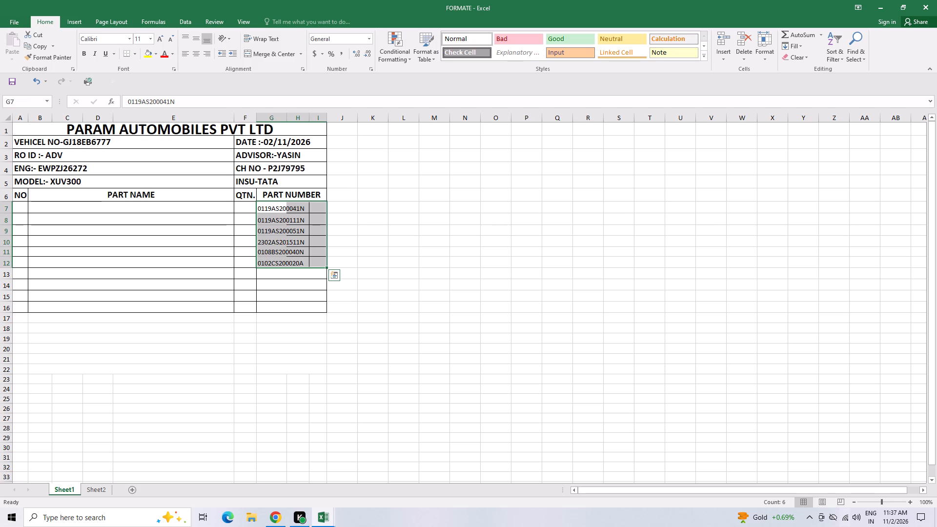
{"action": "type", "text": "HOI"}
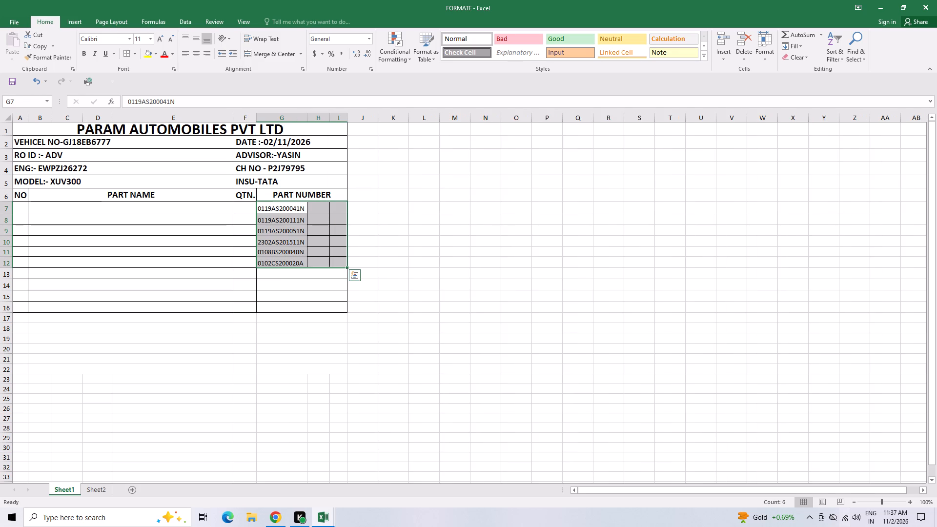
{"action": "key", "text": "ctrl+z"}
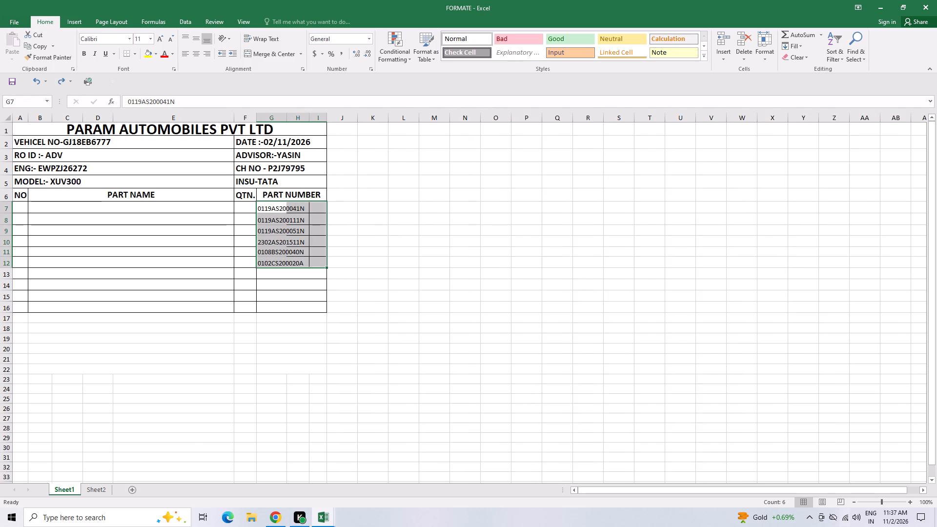
Merge each part-number row across columns G to I in rows 7 to 12 and set the font size to 14.
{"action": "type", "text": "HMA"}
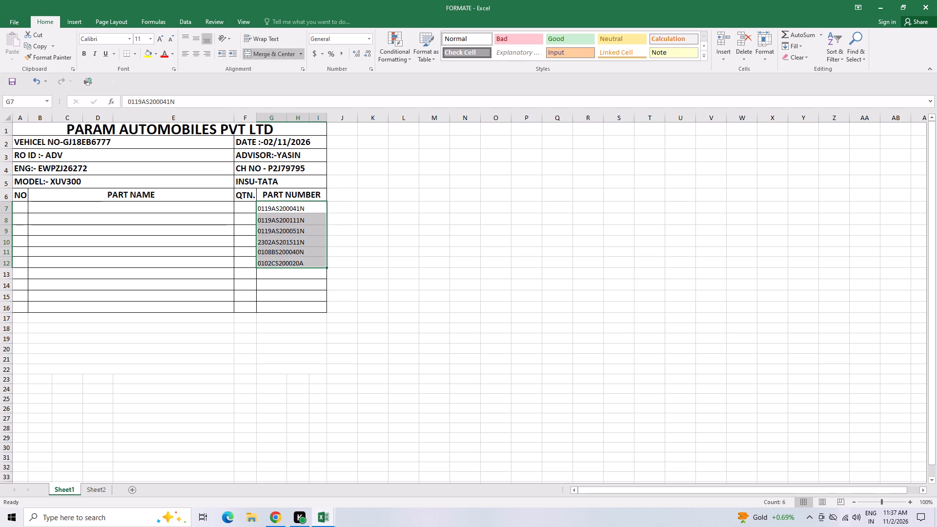
{"action": "left_click", "coordinate": [149, 42]}
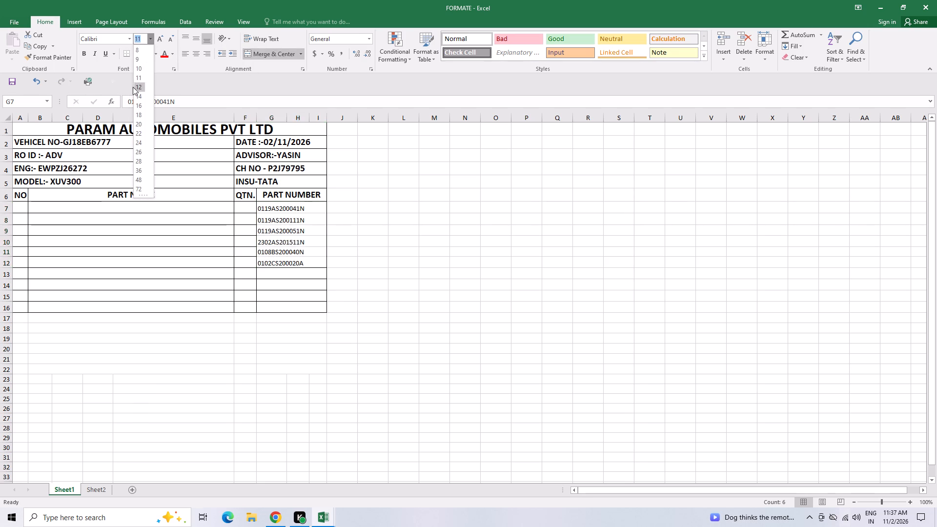
{"action": "left_click", "coordinate": [137, 93]}
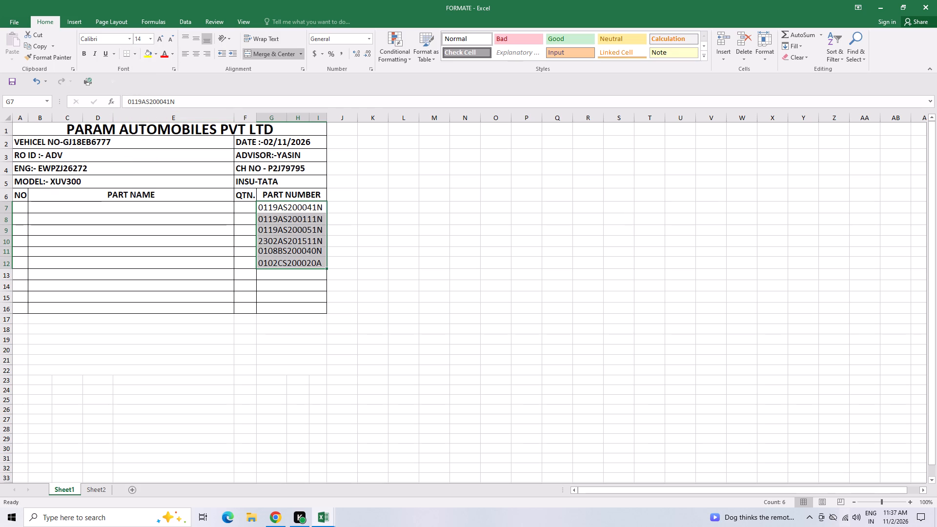
{"action": "left_click", "coordinate": [244, 211]}
{"action": "key", "text": "alt+Tab"}
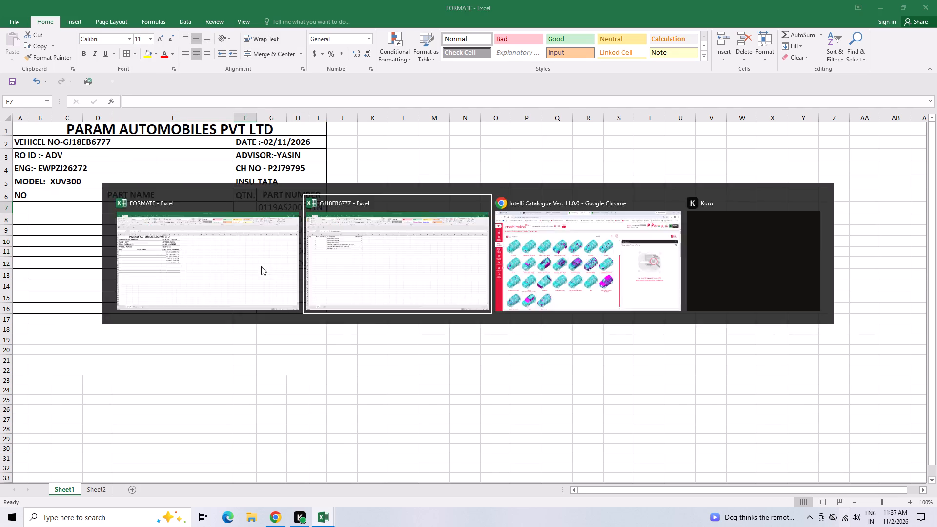
{"action": "left_click", "coordinate": [276, 141]}
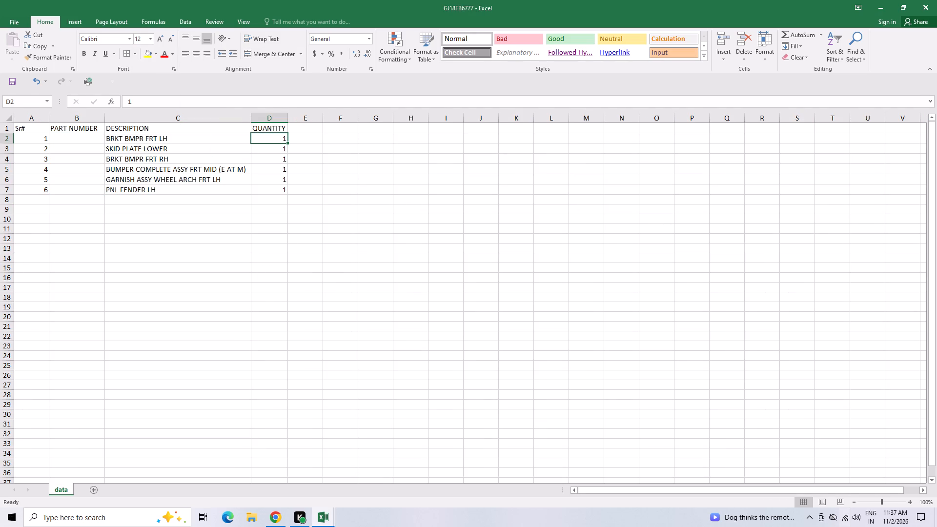
{"action": "left_click", "coordinate": [280, 188], "text": "shift"}
{"action": "key", "text": "ctrl+x"}
{"action": "key", "text": "alt+Tab"}
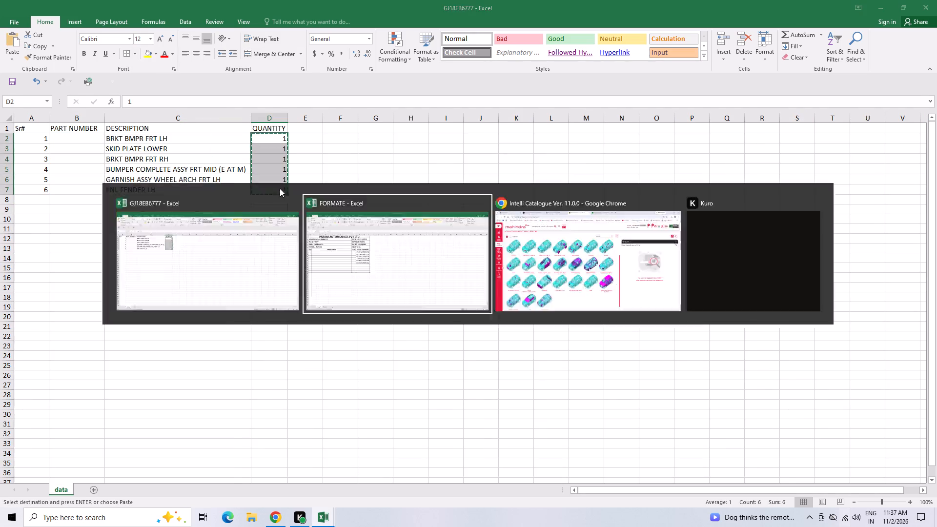
{"action": "left_click", "coordinate": [248, 262], "text": "shift"}
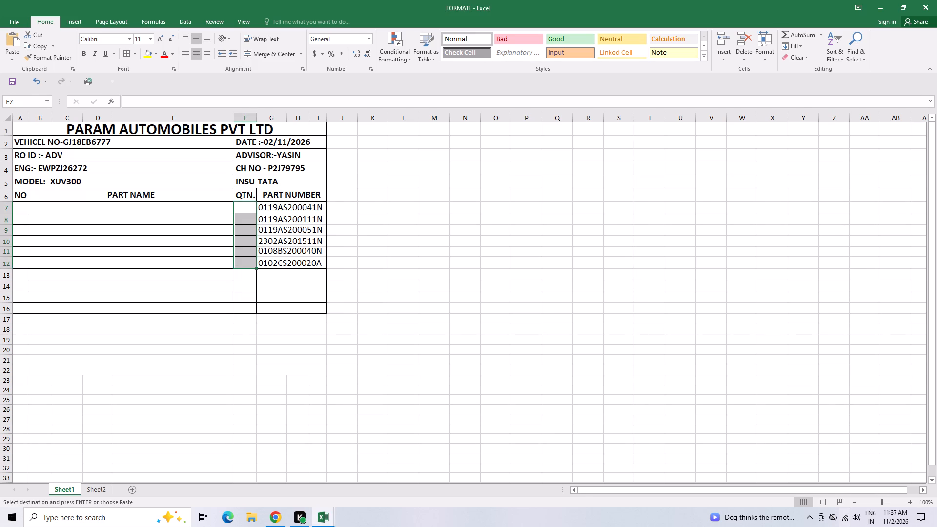
{"action": "key", "text": "ctrl+v"}
Set the quantities in the QTN. column to font size 14 and align them to the middle and centre of their cells.
{"action": "left_click", "coordinate": [153, 39]}
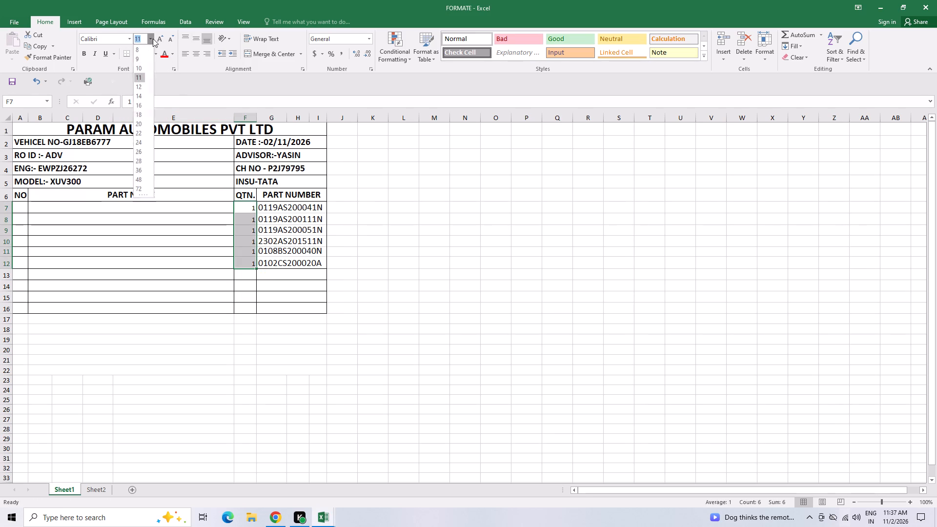
{"action": "left_click", "coordinate": [138, 97]}
{"action": "left_click", "coordinate": [197, 39]}
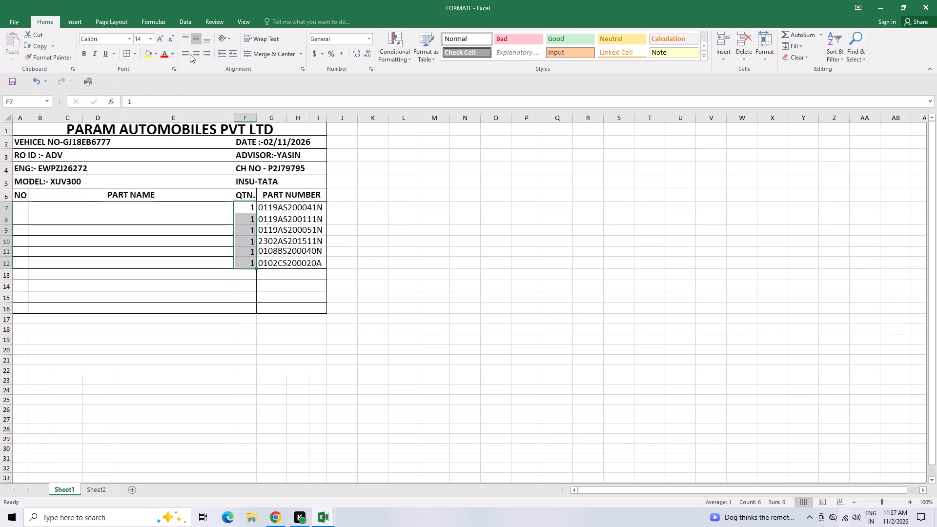
{"action": "left_click", "coordinate": [194, 54]}
{"action": "left_click", "coordinate": [281, 210]}
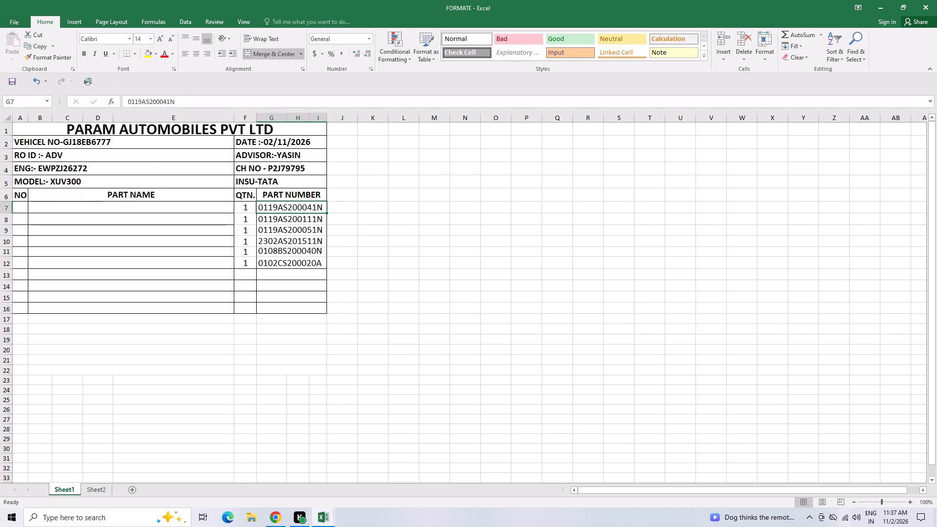
{"action": "left_click", "coordinate": [172, 212]}
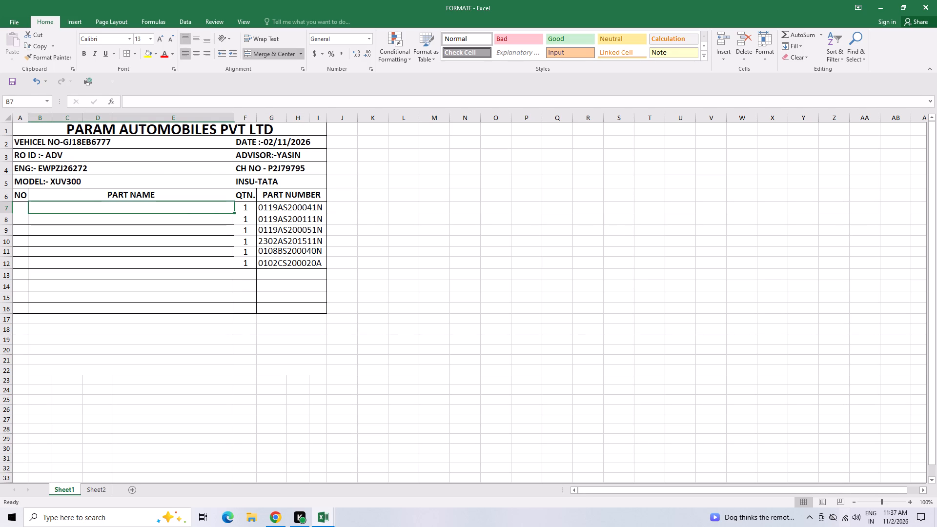
{"action": "key", "text": "alt+Tab"}
{"action": "left_click", "coordinate": [167, 143]}
{"action": "left_click", "coordinate": [167, 138]}
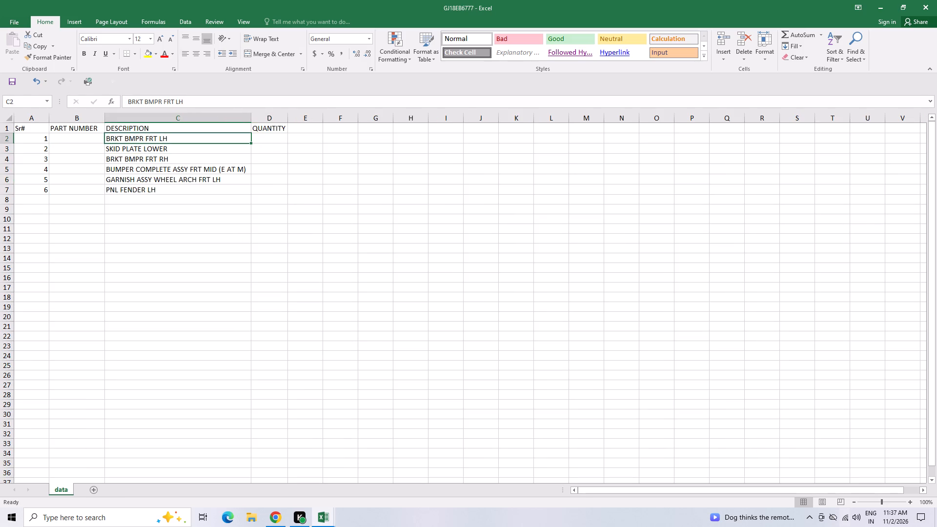
{"action": "left_click", "coordinate": [164, 190], "text": "shift"}
{"action": "key", "text": "ctrl+x"}
{"action": "key", "text": "alt+Tab"}
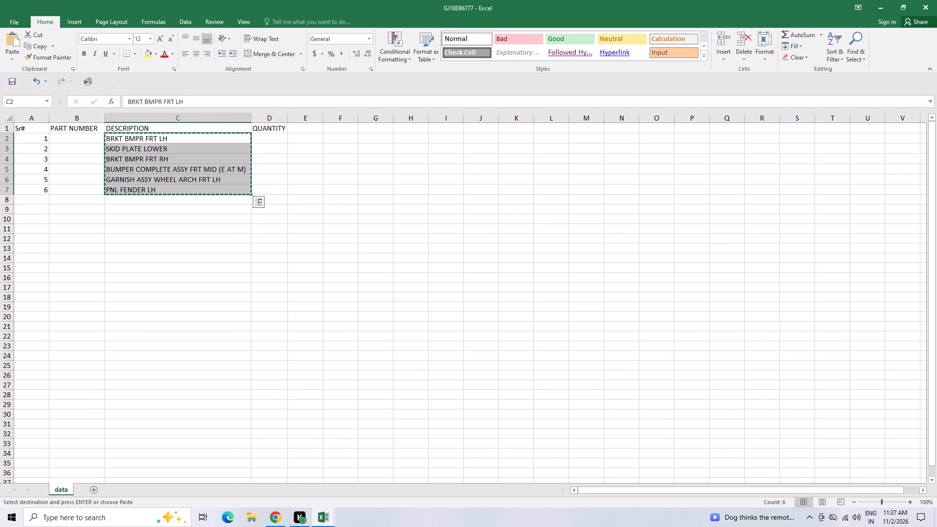
{"action": "left_click", "coordinate": [164, 262], "text": "shift"}
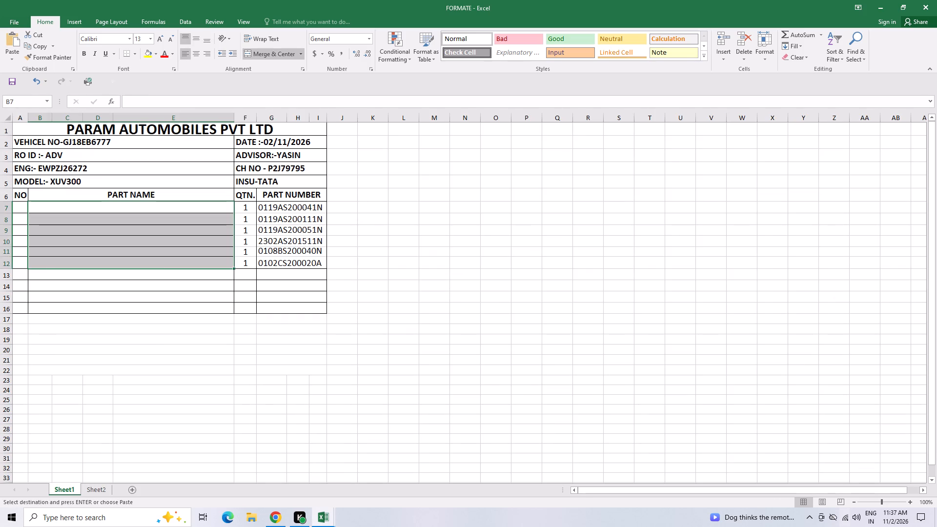
{"action": "key", "text": "ctrl+v"}
{"action": "key", "text": "Return"}
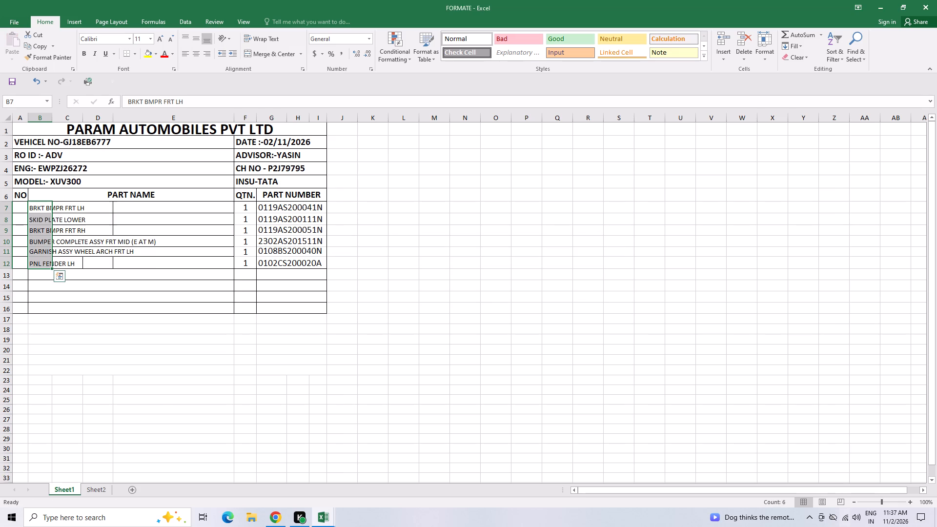
Merge each part-name row across columns B to E in rows 7 to 12 and set the font size to 14.
{"action": "left_click", "coordinate": [229, 265], "text": "shift"}
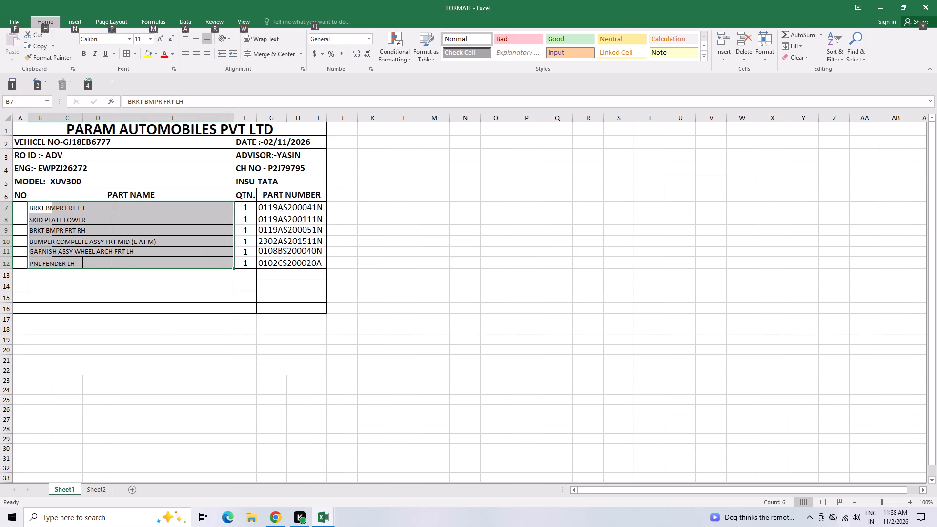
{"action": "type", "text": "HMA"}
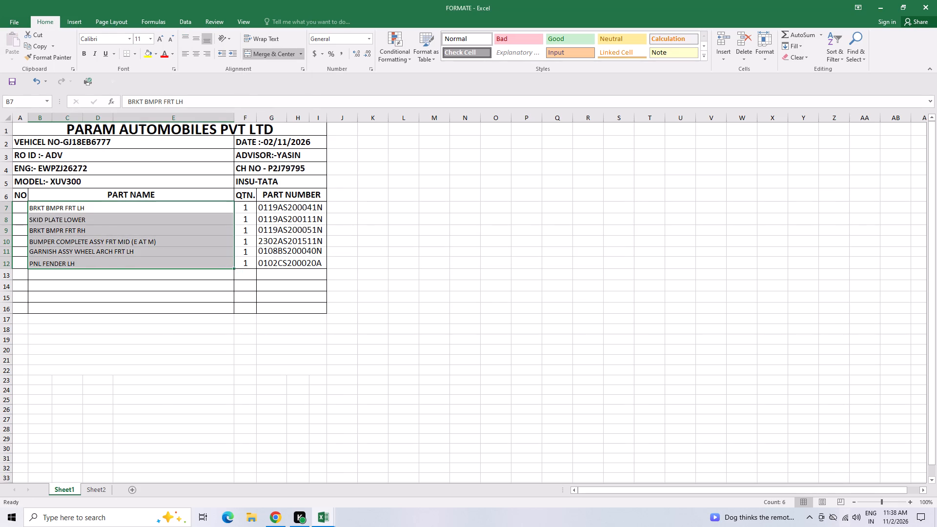
{"action": "left_click", "coordinate": [150, 39]}
{"action": "left_click", "coordinate": [135, 95]}
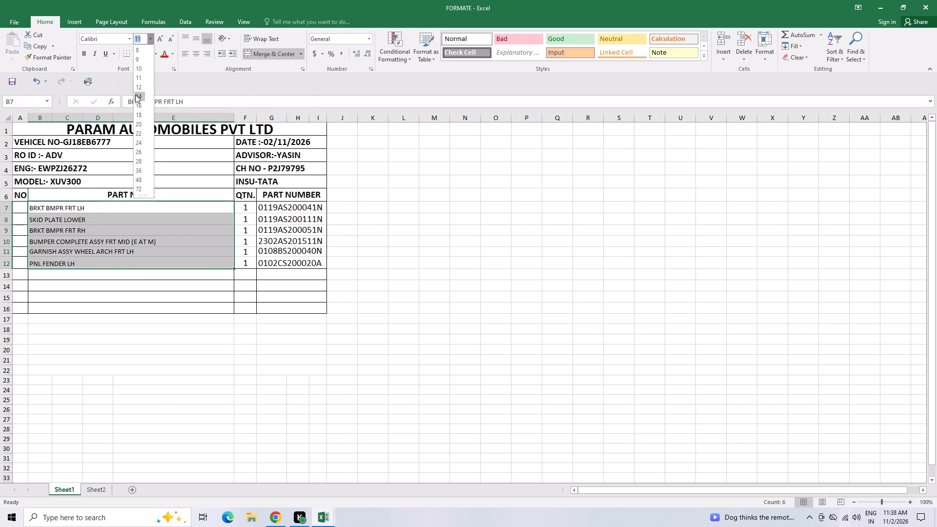
Number the six parts in the NO column by entering 1, 2 and 3 and filling the series down to 6.
{"action": "left_click", "coordinate": [24, 207]}
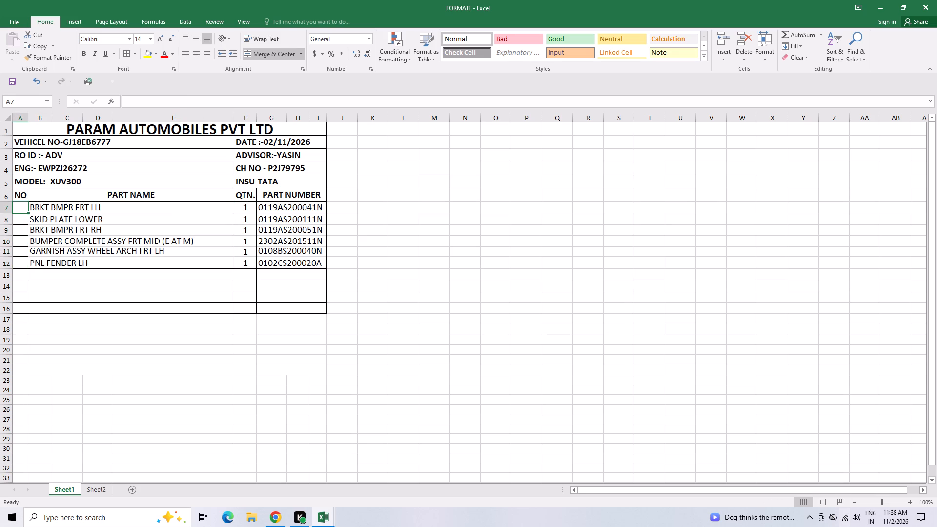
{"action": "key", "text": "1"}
{"action": "key", "text": "Down"}
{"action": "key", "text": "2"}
{"action": "key", "text": "Down"}
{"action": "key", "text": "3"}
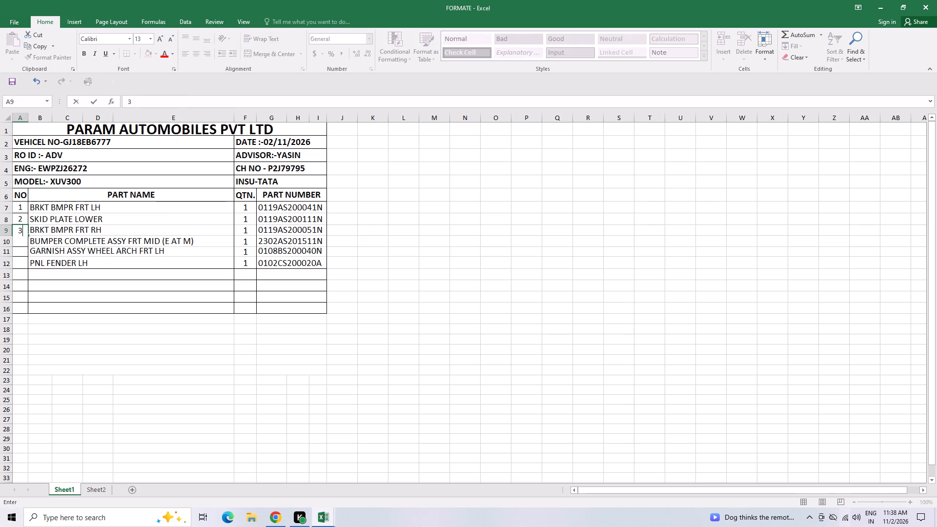
{"action": "left_click", "coordinate": [22, 210]}
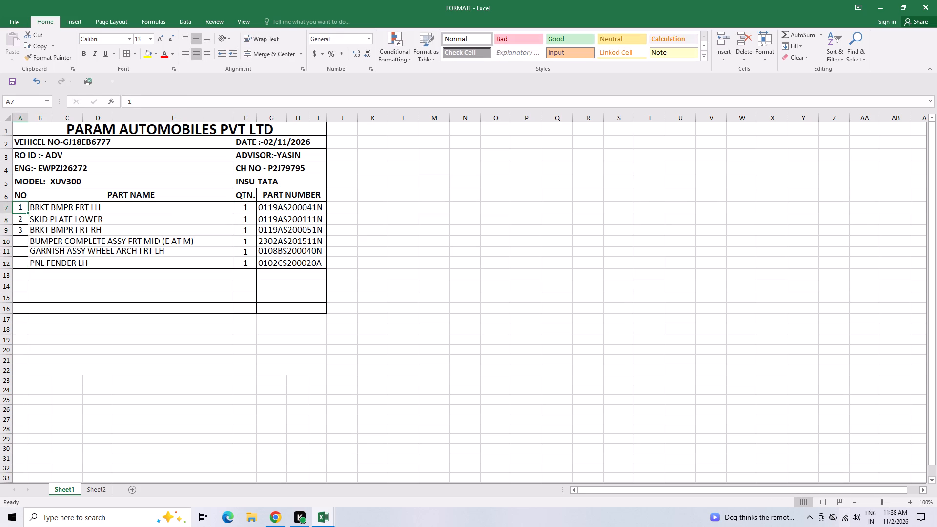
{"action": "left_click", "coordinate": [19, 233], "text": "shift"}
{"action": "double_click", "coordinate": [26, 234]}
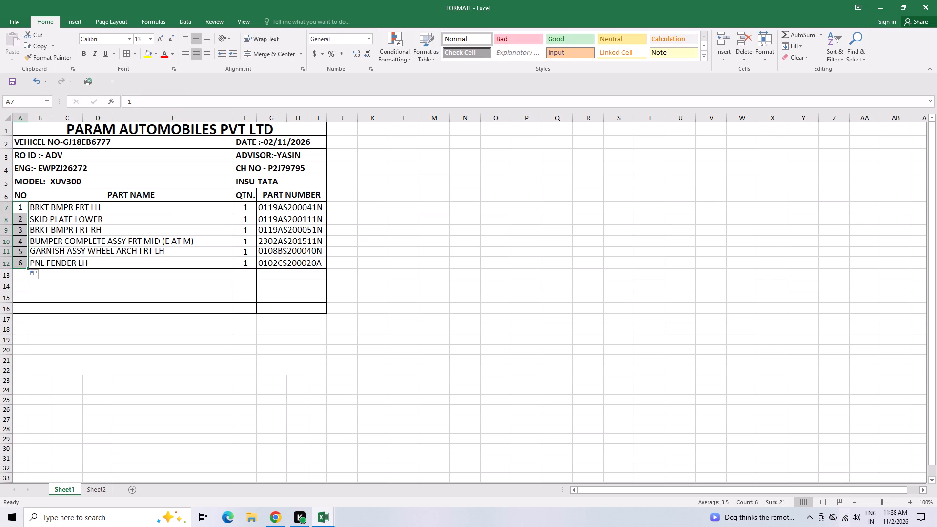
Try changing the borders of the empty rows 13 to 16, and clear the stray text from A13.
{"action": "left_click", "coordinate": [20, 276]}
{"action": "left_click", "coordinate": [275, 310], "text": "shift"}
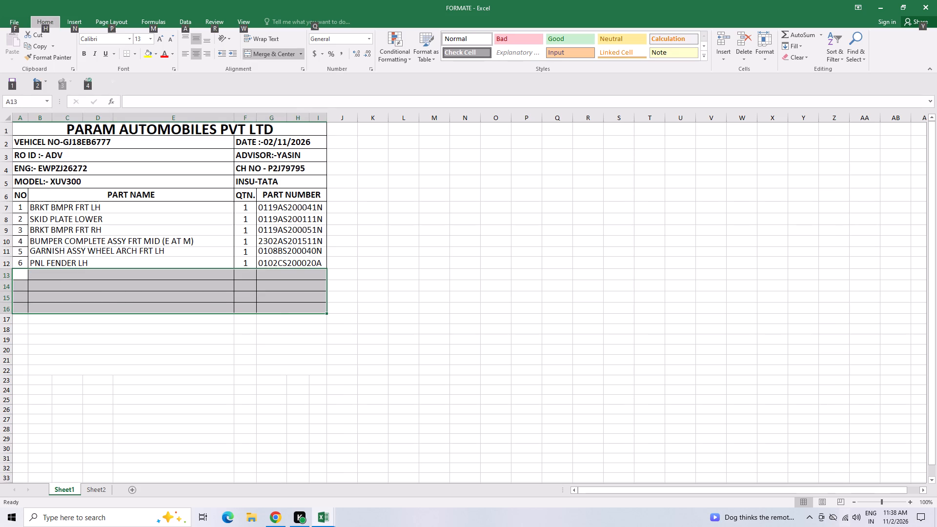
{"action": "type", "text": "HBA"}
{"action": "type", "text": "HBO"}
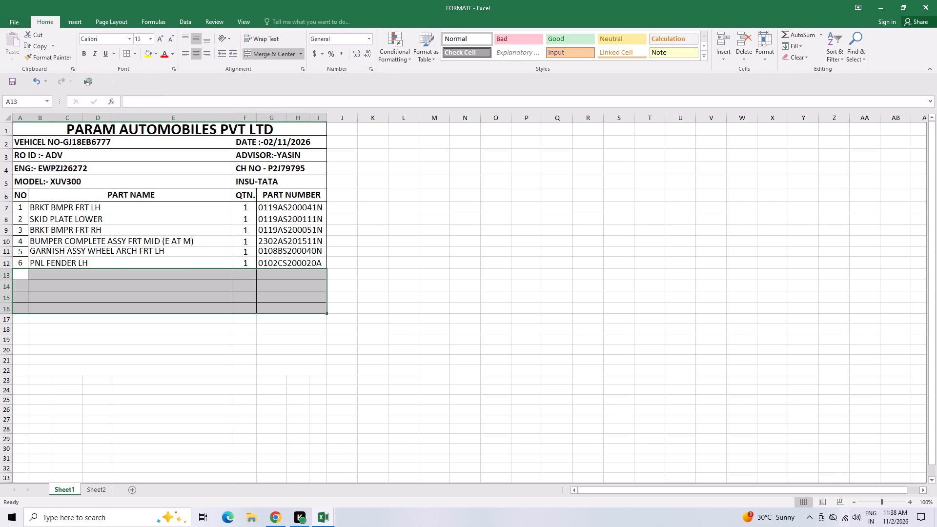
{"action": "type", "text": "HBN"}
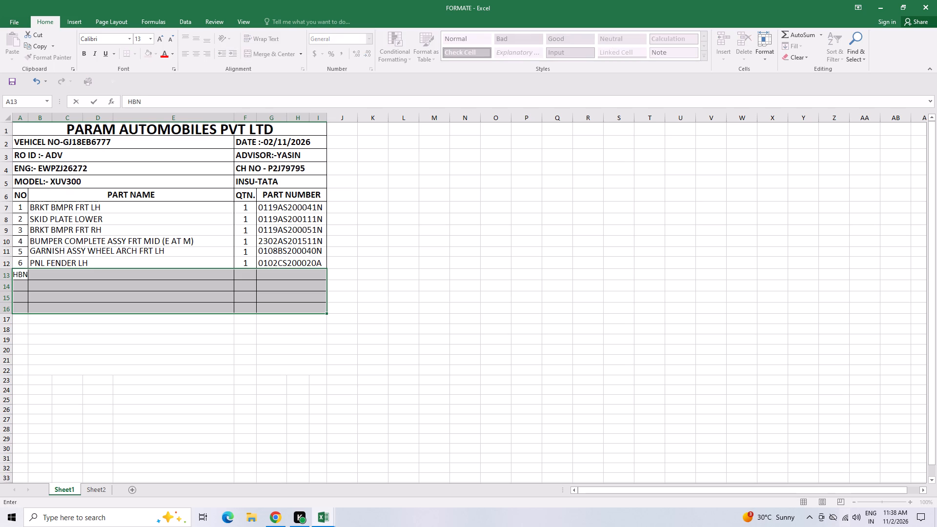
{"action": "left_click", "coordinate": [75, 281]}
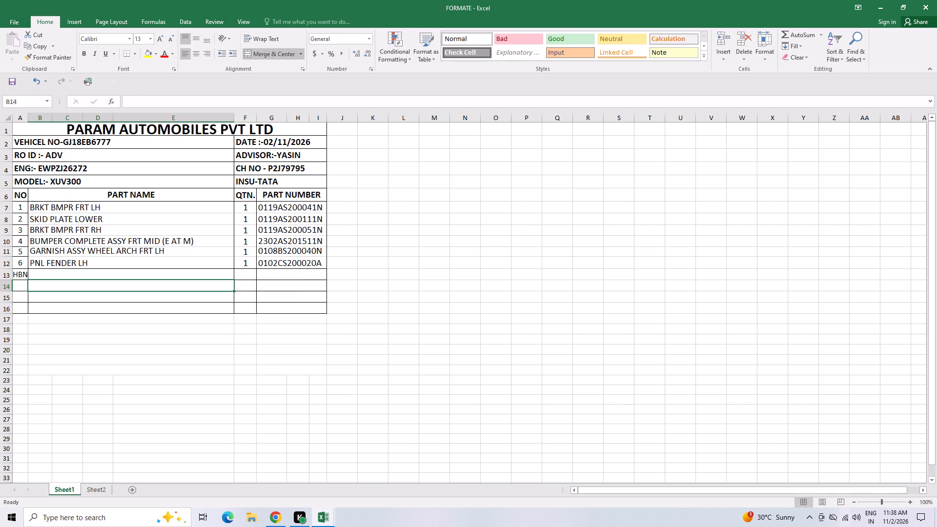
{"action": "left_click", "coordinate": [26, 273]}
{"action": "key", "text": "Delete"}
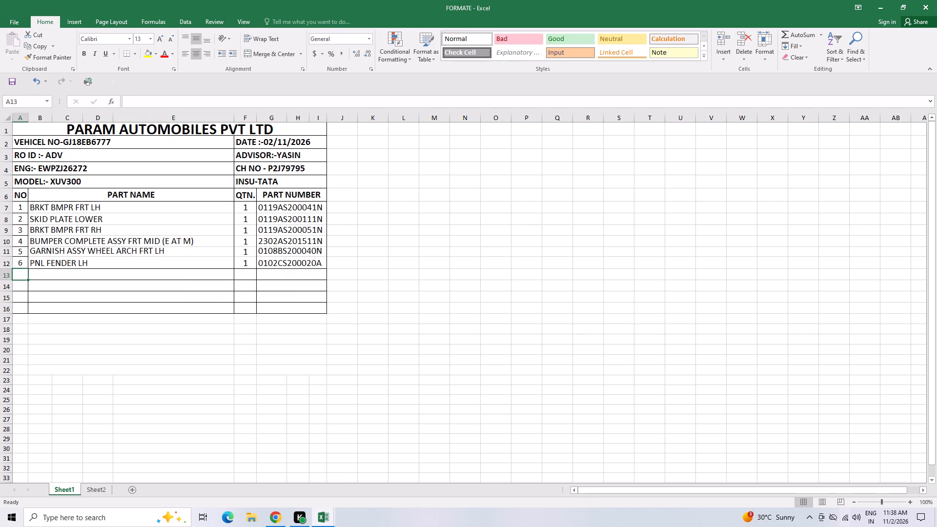
Remove all borders from the empty rows 13 to 16, columns A to I.
{"action": "left_click", "coordinate": [277, 308], "text": "shift"}
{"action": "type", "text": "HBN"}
{"action": "left_click", "coordinate": [105, 293]}
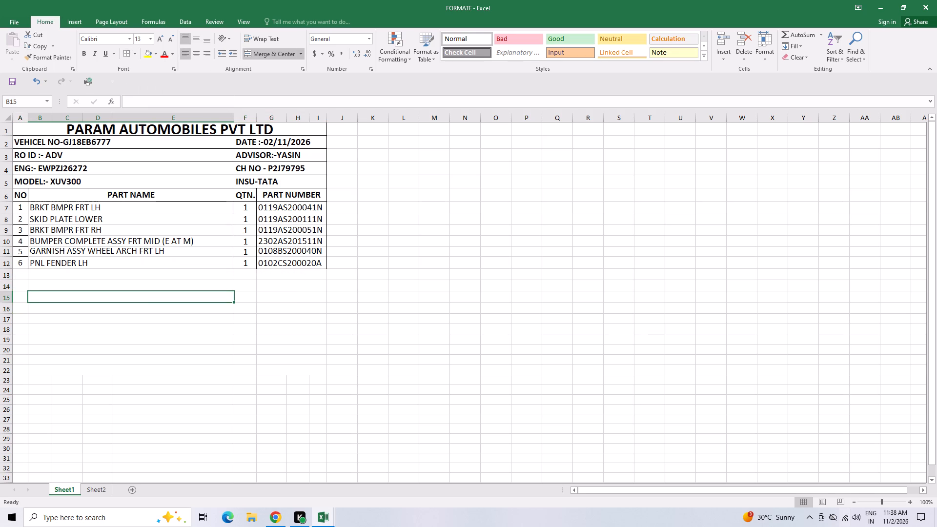
Apply all borders to the filled parts list, from the company title down to row 12, columns A to I.
{"action": "left_click", "coordinate": [33, 133]}
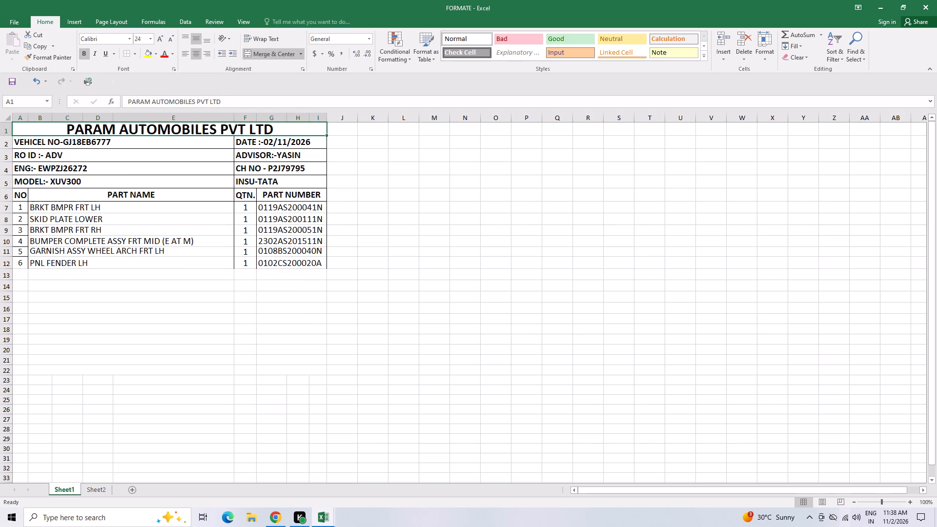
{"action": "left_click", "coordinate": [280, 263], "text": "shift"}
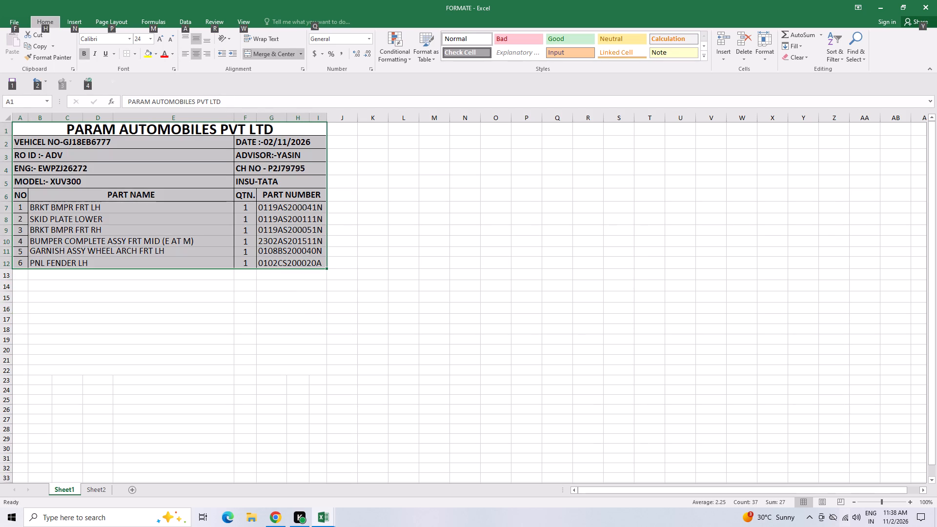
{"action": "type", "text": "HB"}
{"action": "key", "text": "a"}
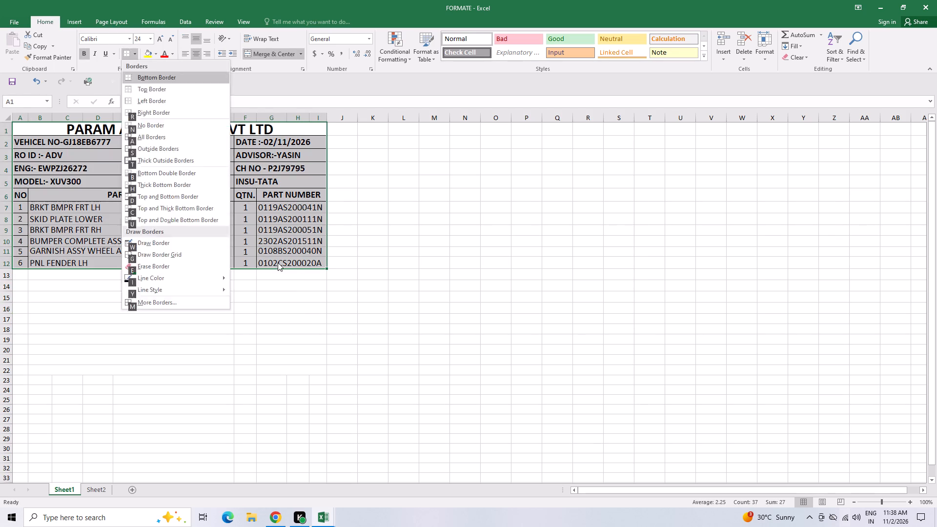
{"action": "left_click", "coordinate": [261, 246]}
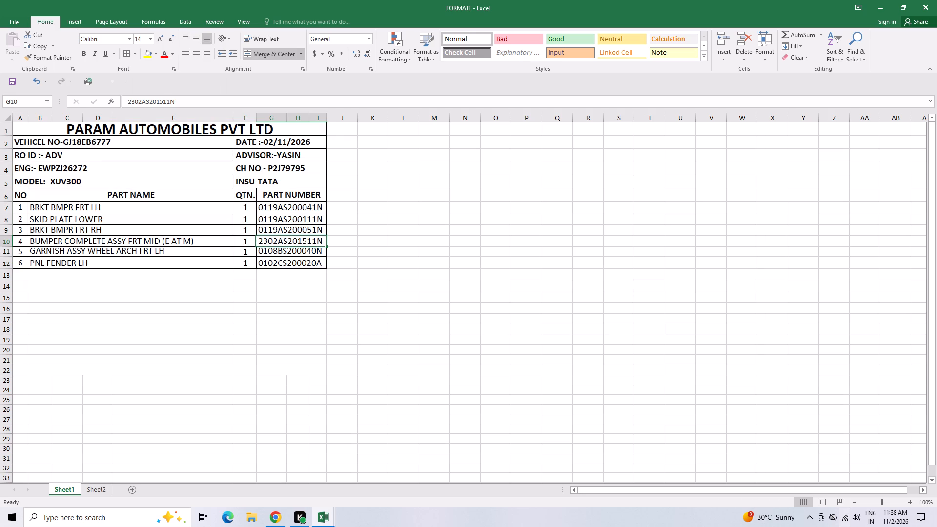
Switch to the Intelli Catalogue in Google Chrome.
{"action": "key", "text": "alt+Tab"}
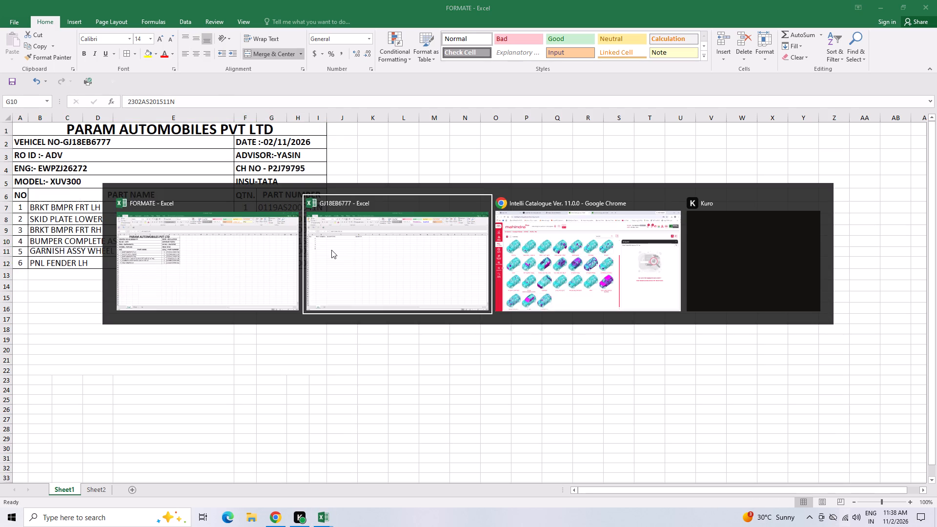
{"action": "key", "text": "alt+Tab"}
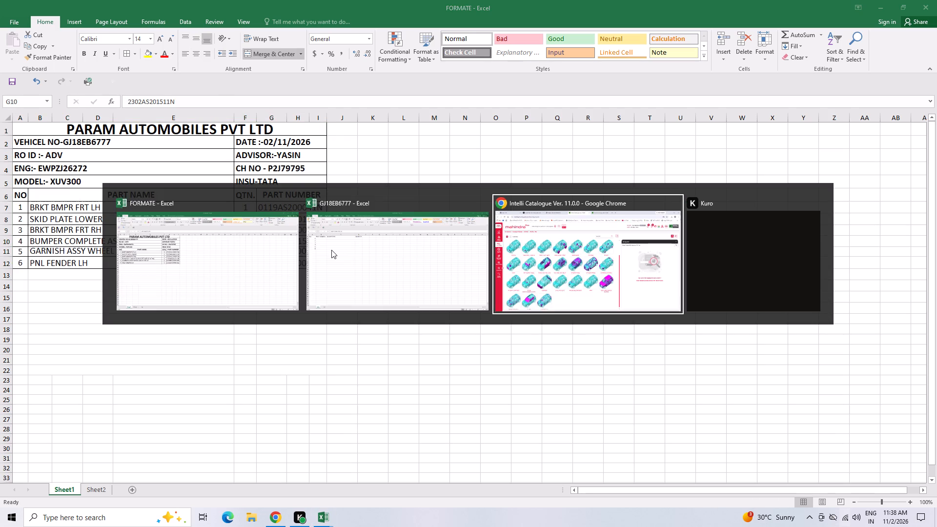
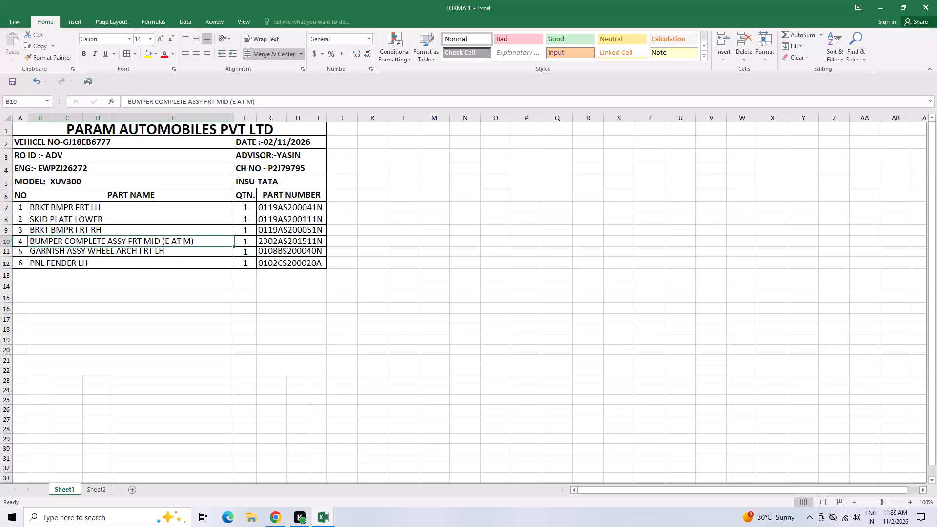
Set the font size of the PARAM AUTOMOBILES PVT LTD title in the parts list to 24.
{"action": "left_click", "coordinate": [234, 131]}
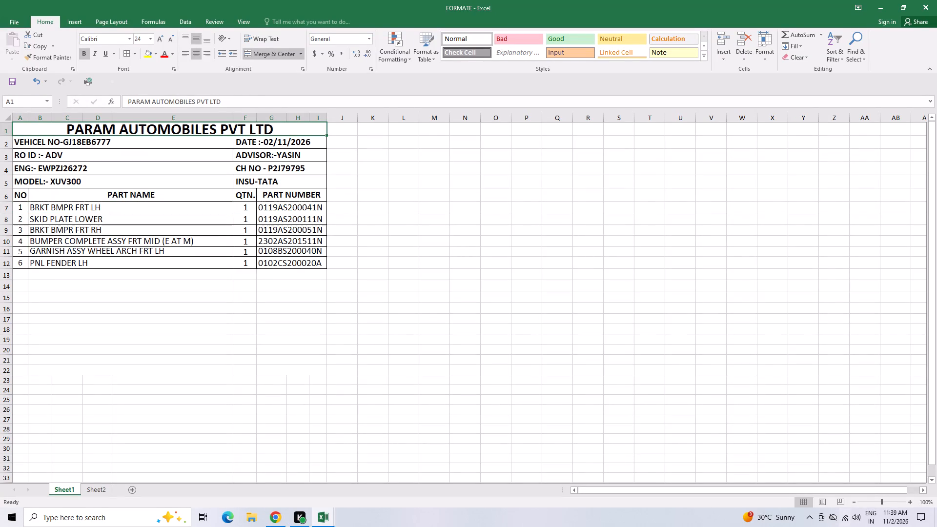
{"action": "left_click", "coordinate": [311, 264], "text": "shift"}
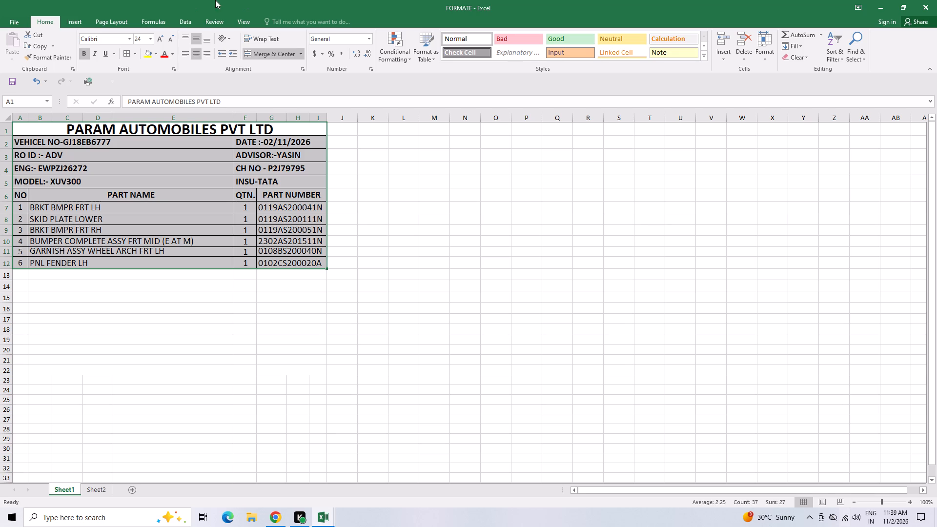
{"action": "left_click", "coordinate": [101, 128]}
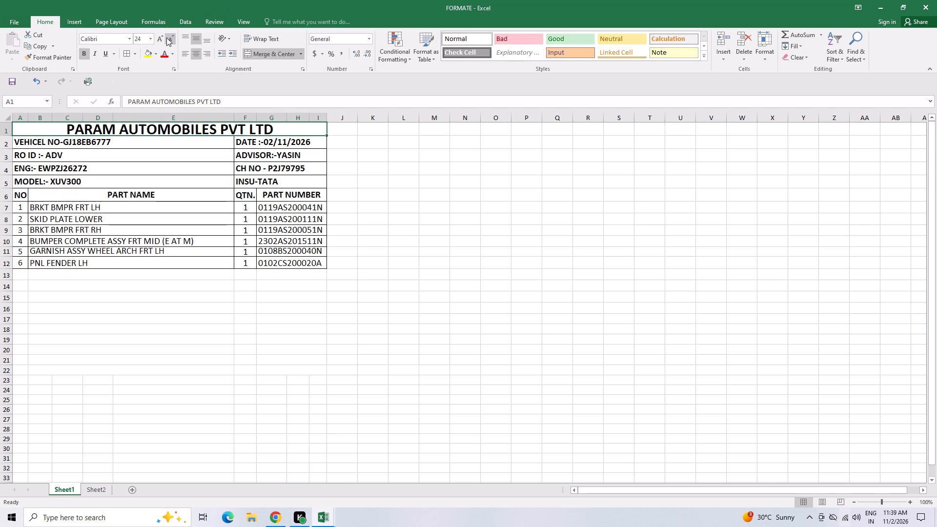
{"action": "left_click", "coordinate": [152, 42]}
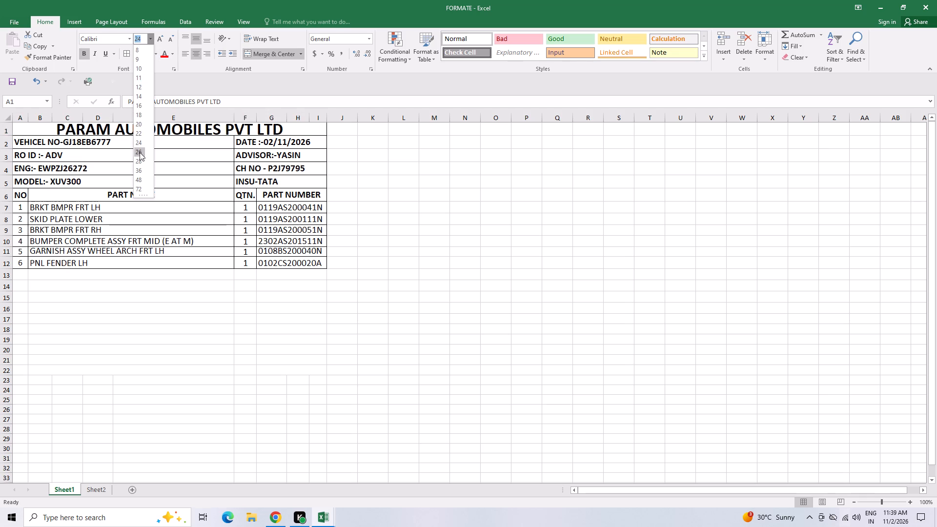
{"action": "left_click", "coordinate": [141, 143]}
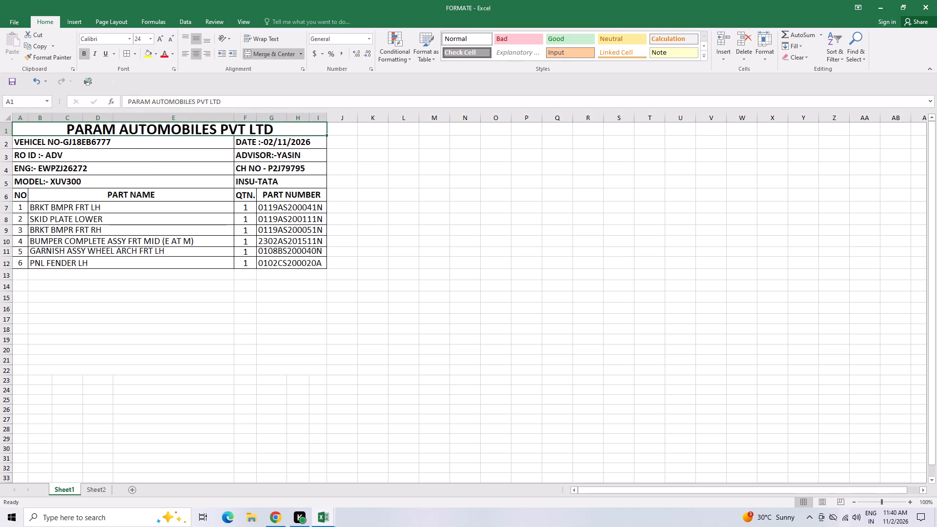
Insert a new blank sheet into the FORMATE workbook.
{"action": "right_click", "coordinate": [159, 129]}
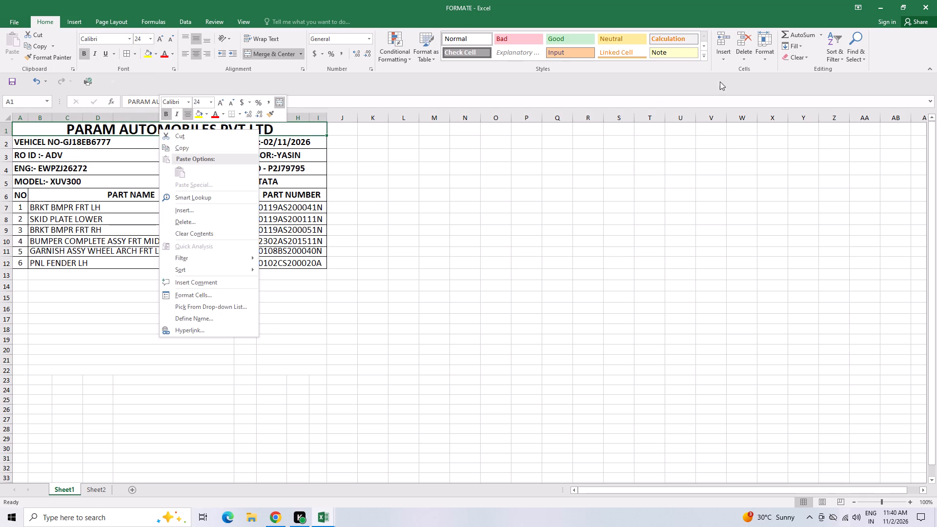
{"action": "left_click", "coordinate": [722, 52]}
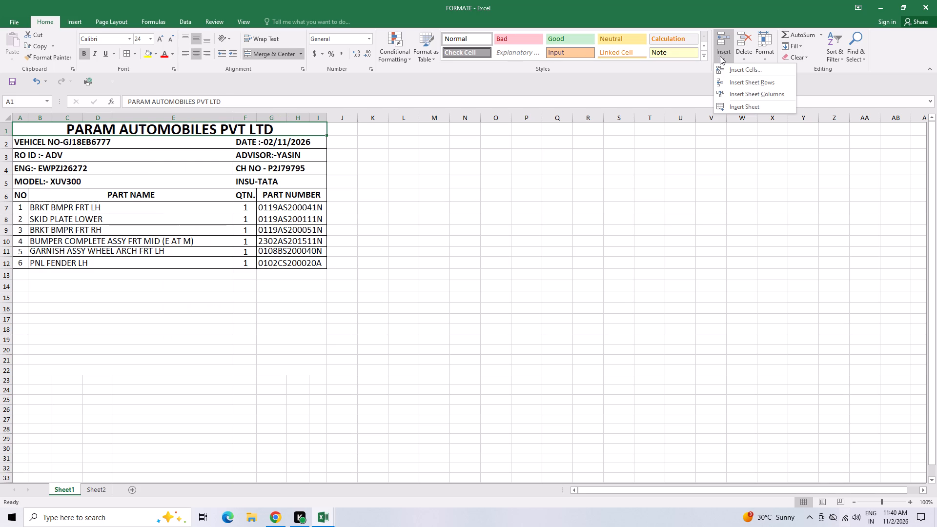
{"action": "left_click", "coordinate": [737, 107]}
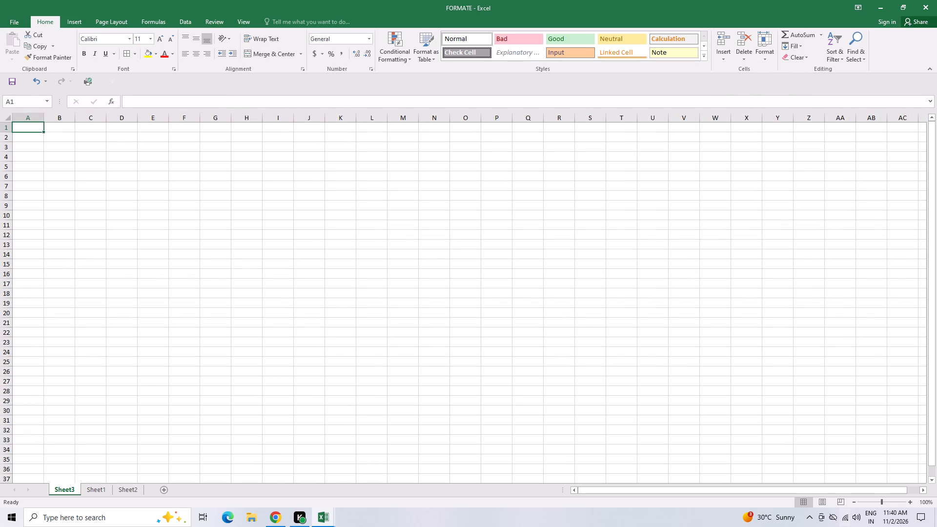
Close the FORMATE workbook and the vehicle's exported parts data workbook, discarding the changes in both.
{"action": "key", "text": "ctrl+w"}
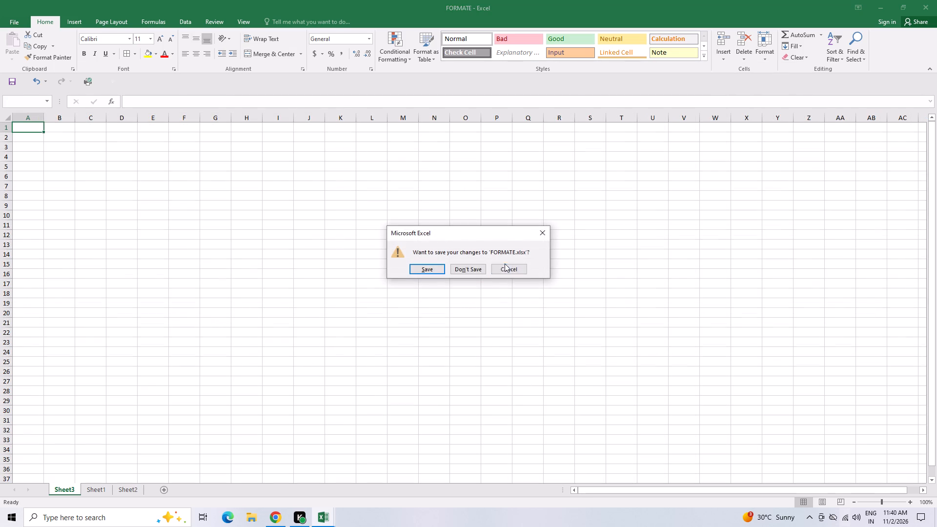
{"action": "left_click", "coordinate": [475, 269]}
{"action": "key", "text": "ctrl+w"}
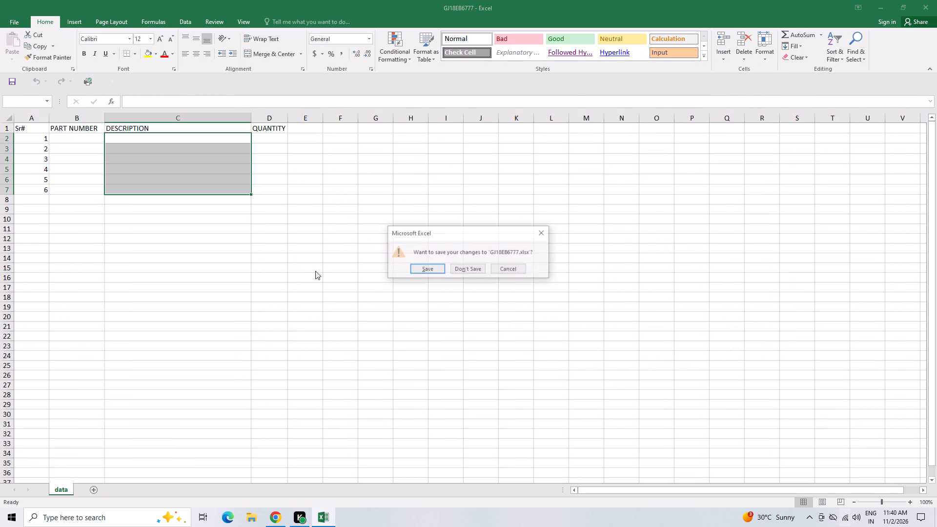
{"action": "left_click", "coordinate": [470, 270]}
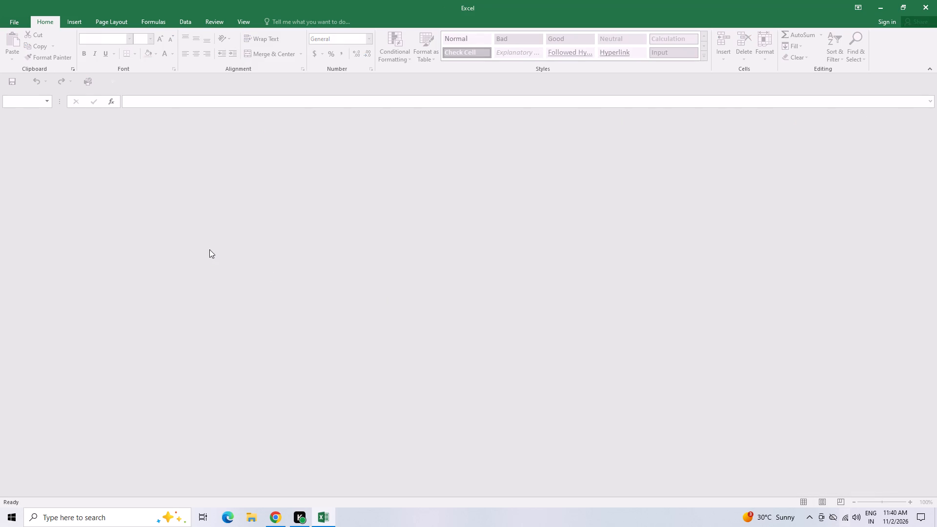
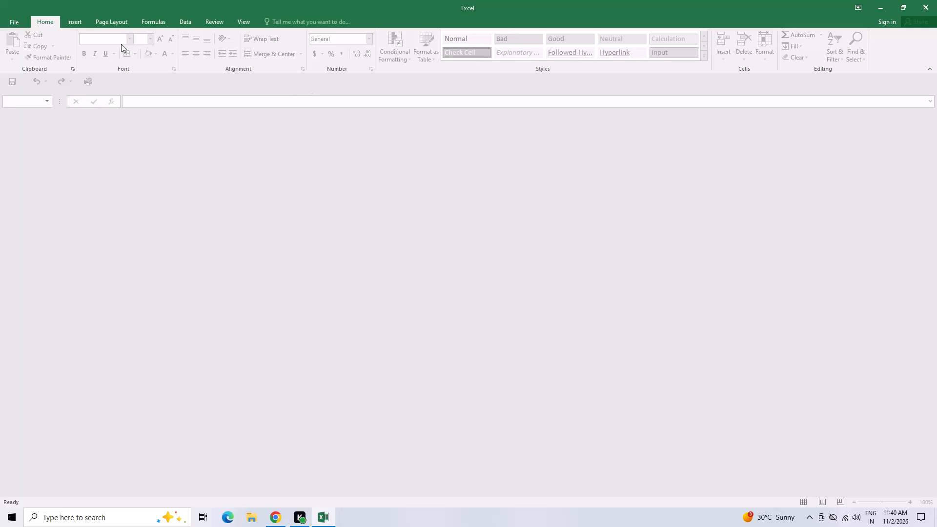
Reopen the recently used FORMATE workbook from the Desktop.
{"action": "left_click", "coordinate": [46, 22]}
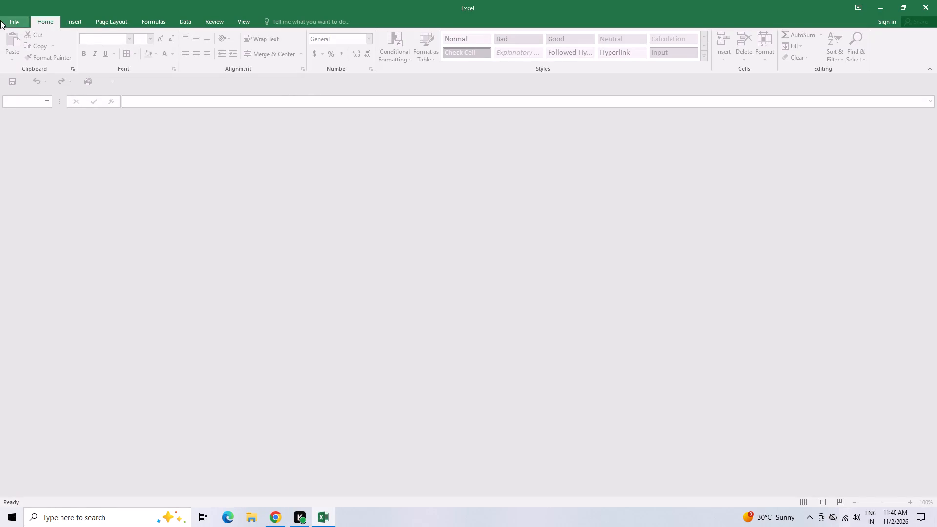
{"action": "left_click", "coordinate": [0, 20]}
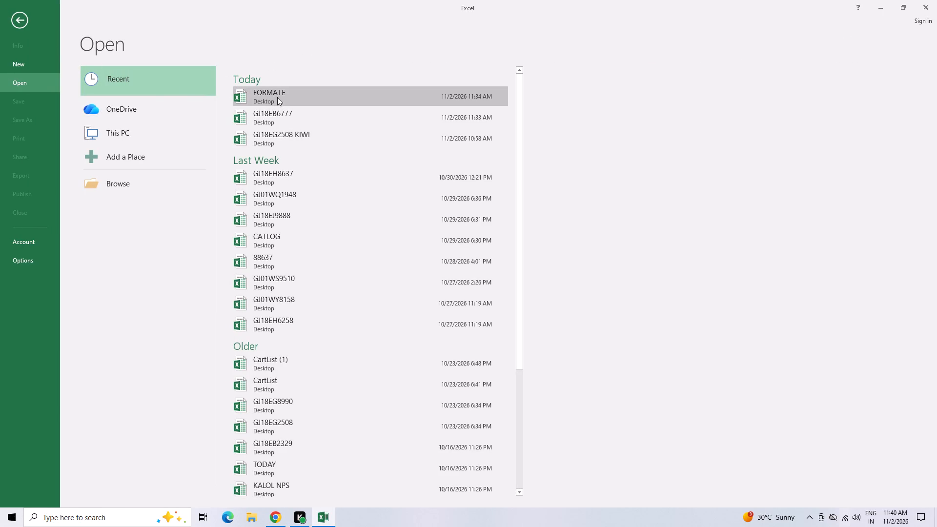
{"action": "left_click", "coordinate": [277, 97]}
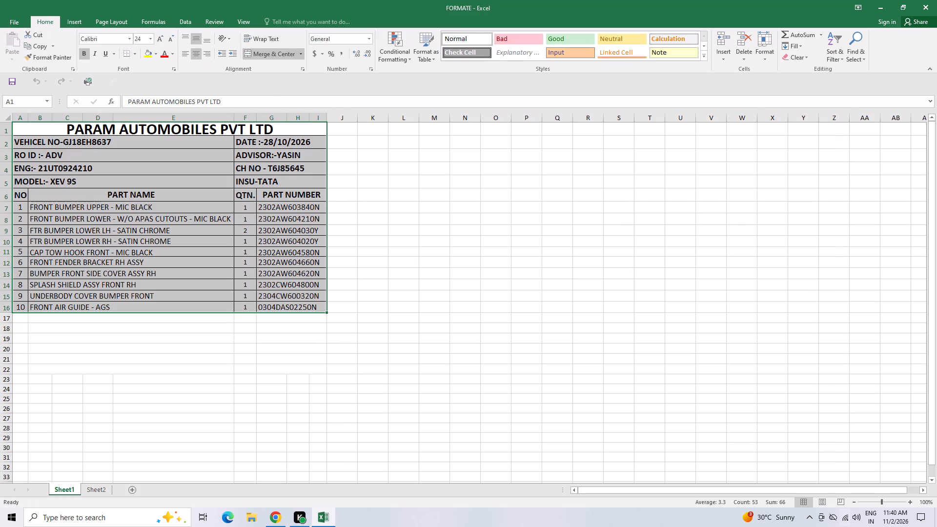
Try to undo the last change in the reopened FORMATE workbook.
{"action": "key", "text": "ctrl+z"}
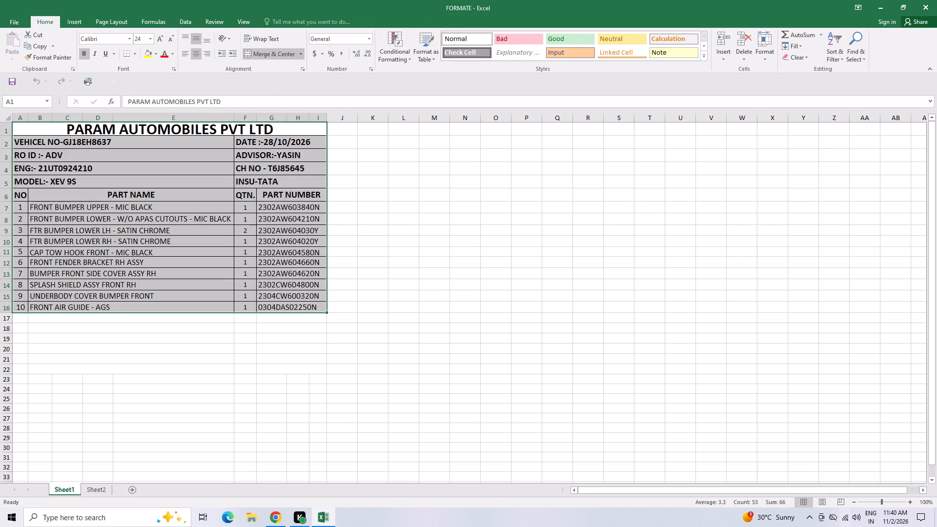
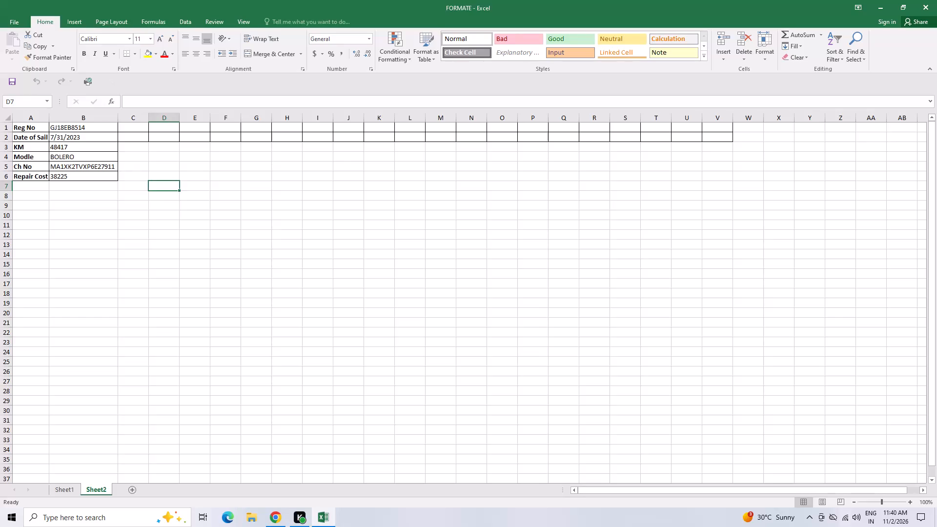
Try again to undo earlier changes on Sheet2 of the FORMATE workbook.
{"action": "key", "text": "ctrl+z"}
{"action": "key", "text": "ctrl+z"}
Close the FORMATE workbook.
{"action": "key", "text": "ctrl+w"}
{"action": "key", "text": "ctrl+w"}
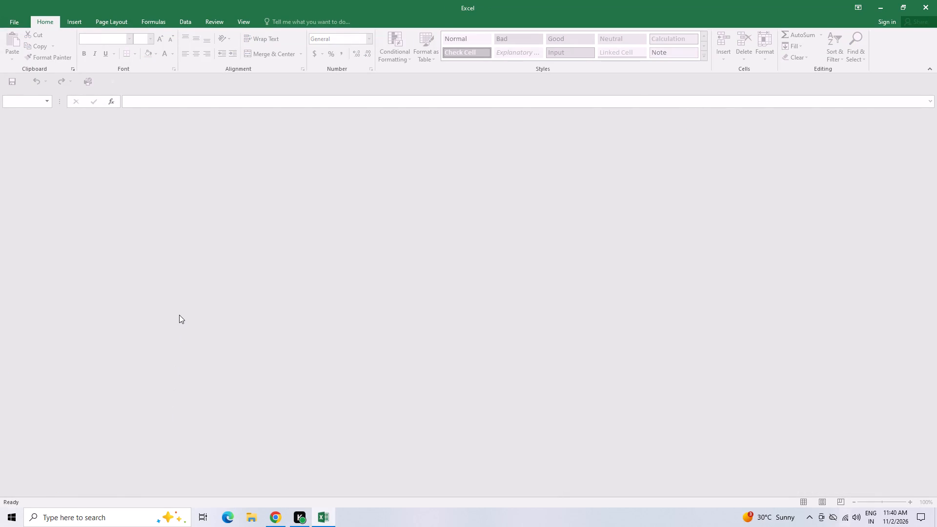
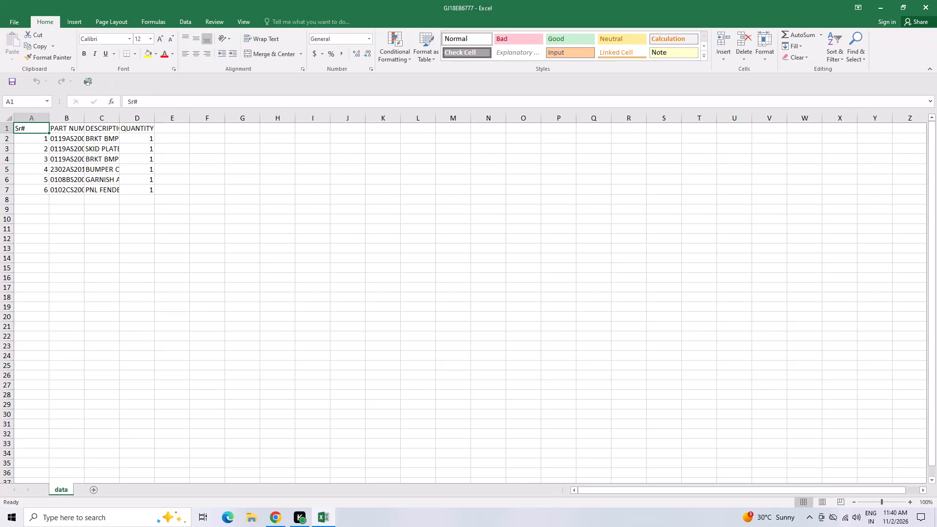
{"action": "left_click", "coordinate": [147, 189], "text": "shift"}
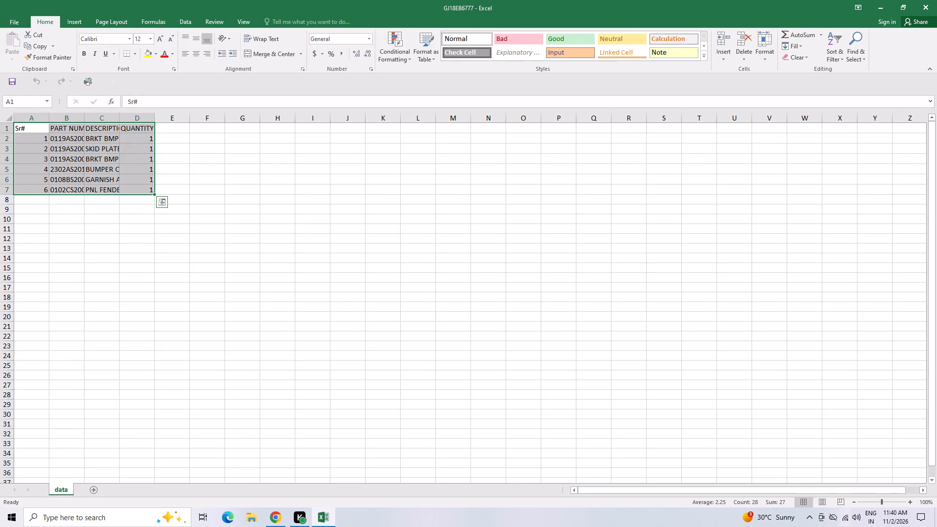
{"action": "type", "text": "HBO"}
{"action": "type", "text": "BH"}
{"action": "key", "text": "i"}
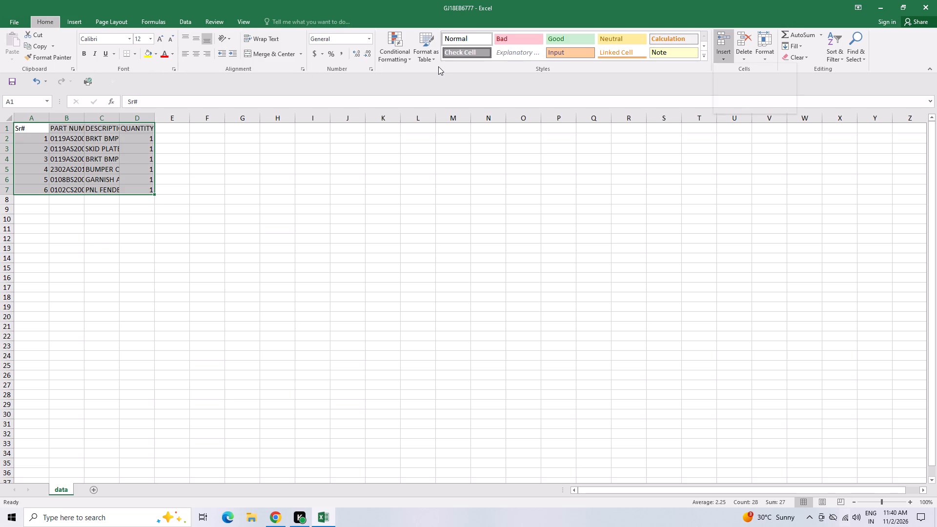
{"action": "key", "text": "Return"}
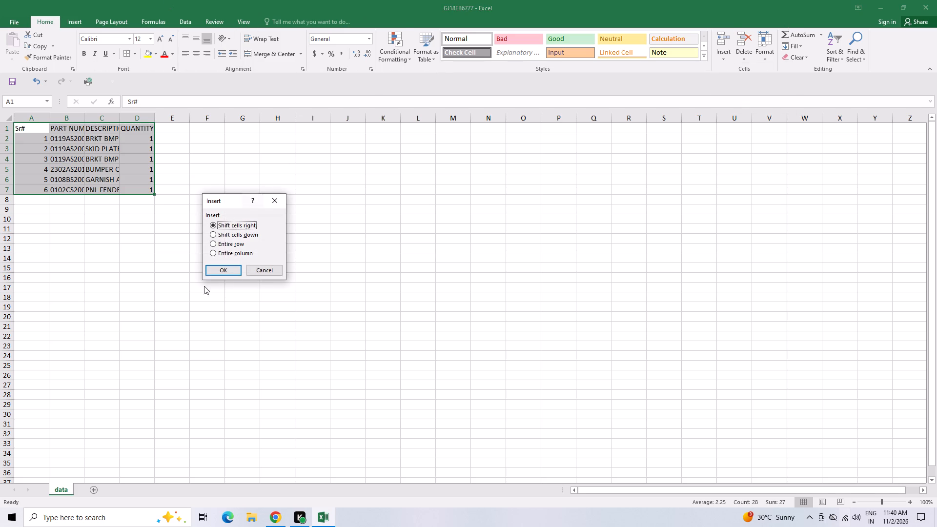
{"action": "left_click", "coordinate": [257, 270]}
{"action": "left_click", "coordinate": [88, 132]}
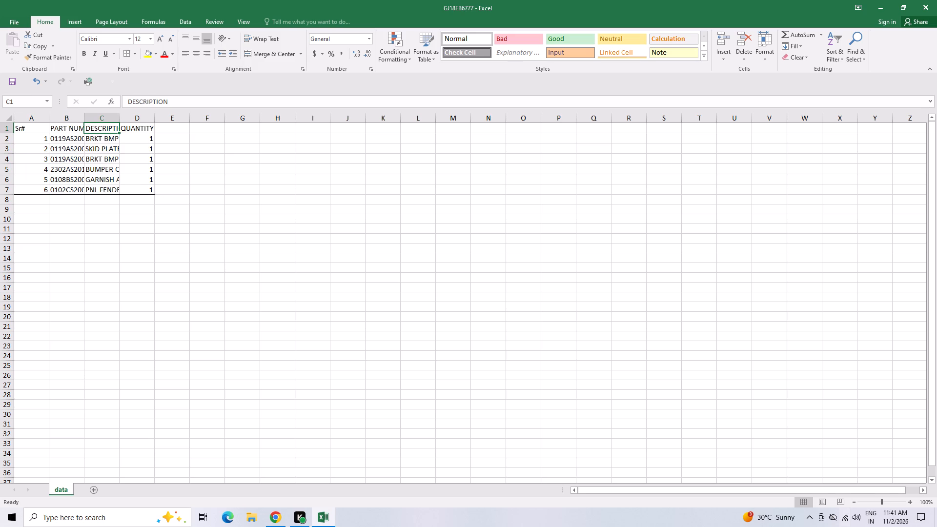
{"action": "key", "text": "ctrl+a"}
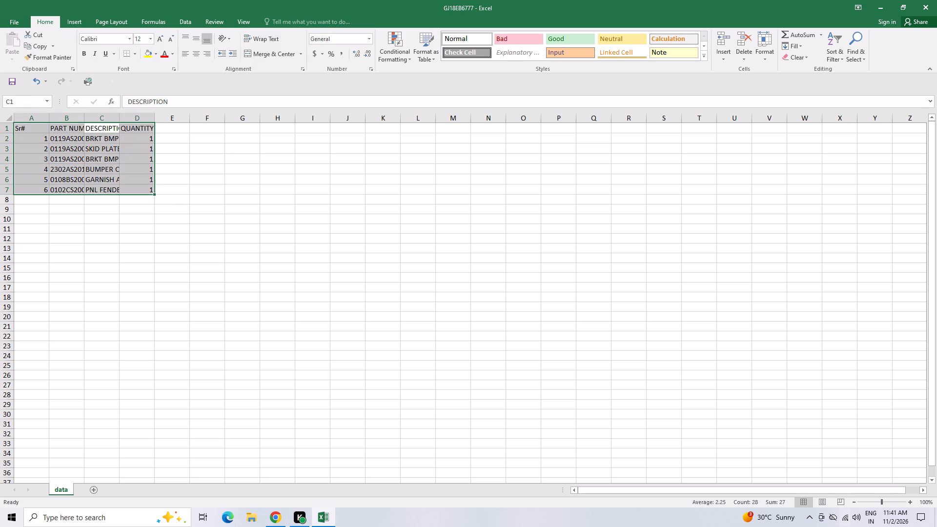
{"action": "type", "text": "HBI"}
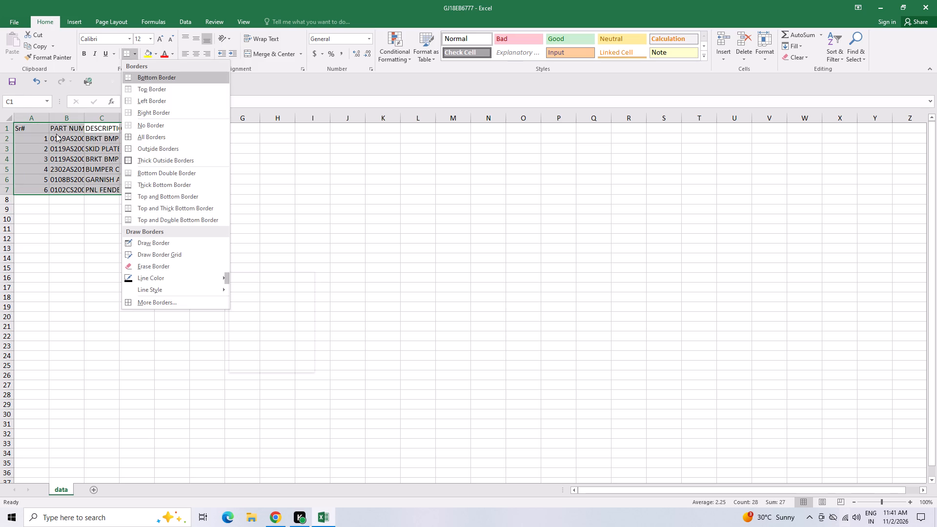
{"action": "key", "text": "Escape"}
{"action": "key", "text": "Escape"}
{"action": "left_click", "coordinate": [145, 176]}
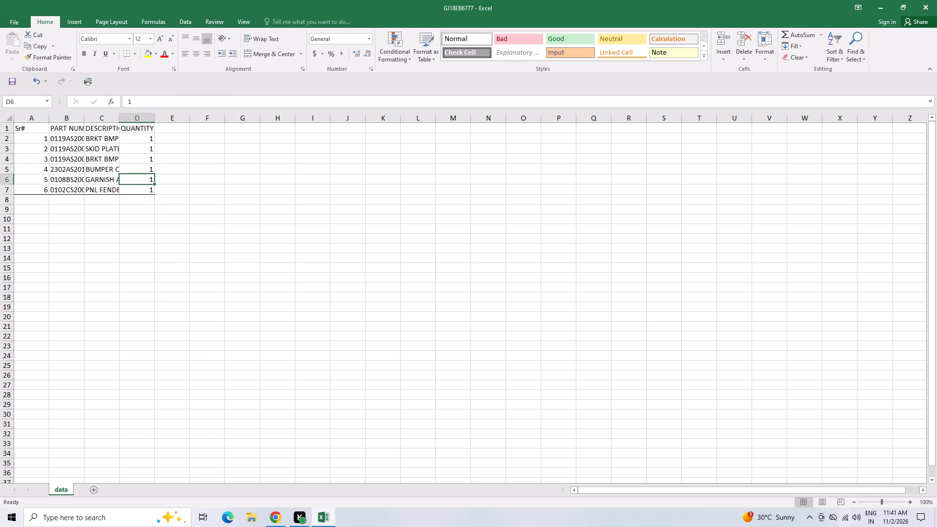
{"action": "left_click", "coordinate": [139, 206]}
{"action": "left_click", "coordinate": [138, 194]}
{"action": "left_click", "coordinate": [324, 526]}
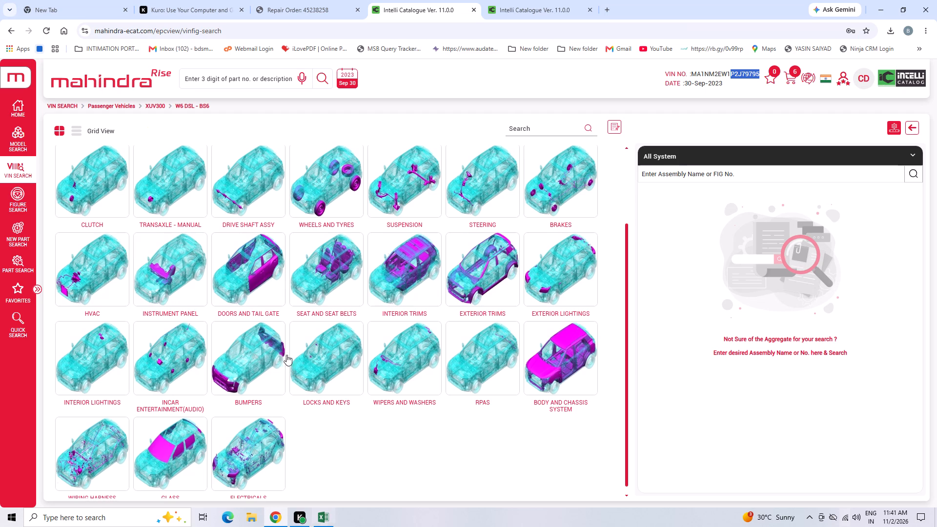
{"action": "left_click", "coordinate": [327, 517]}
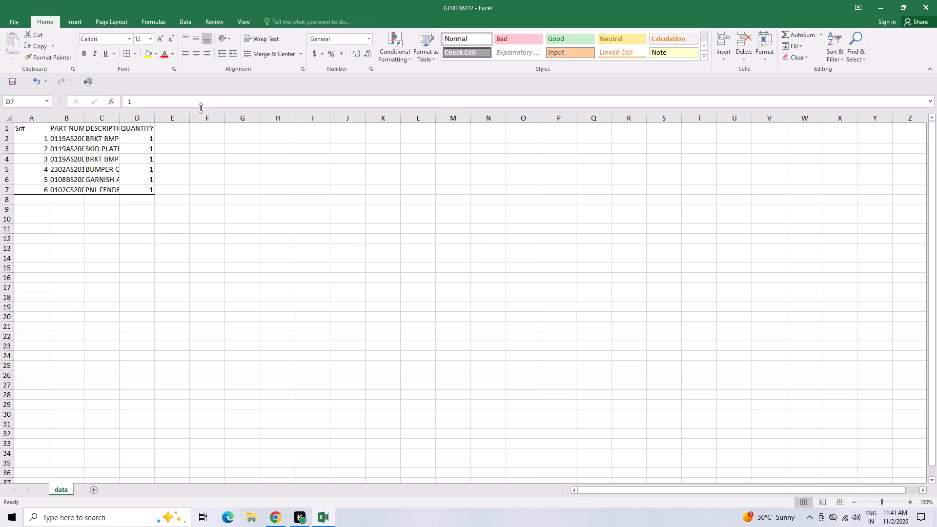
Autofit the PART NUMBER, DESCRIPTION and QUANTITY columns to their contents.
{"action": "double_click", "coordinate": [84, 119]}
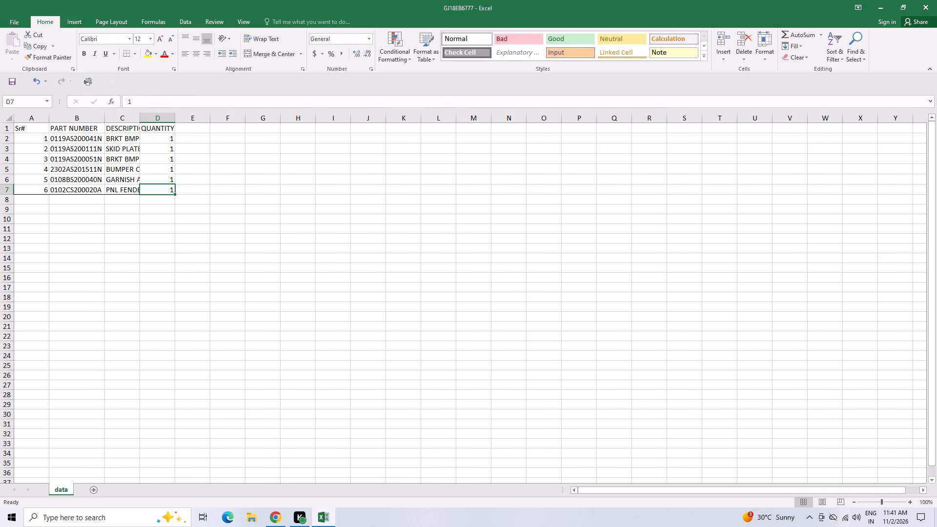
{"action": "left_click", "coordinate": [141, 123]}
{"action": "double_click", "coordinate": [139, 120]}
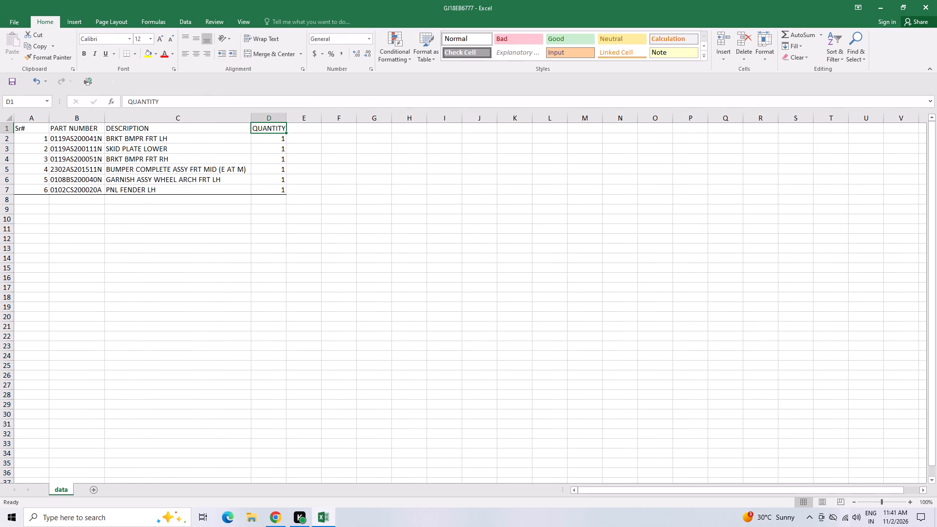
{"action": "double_click", "coordinate": [289, 118]}
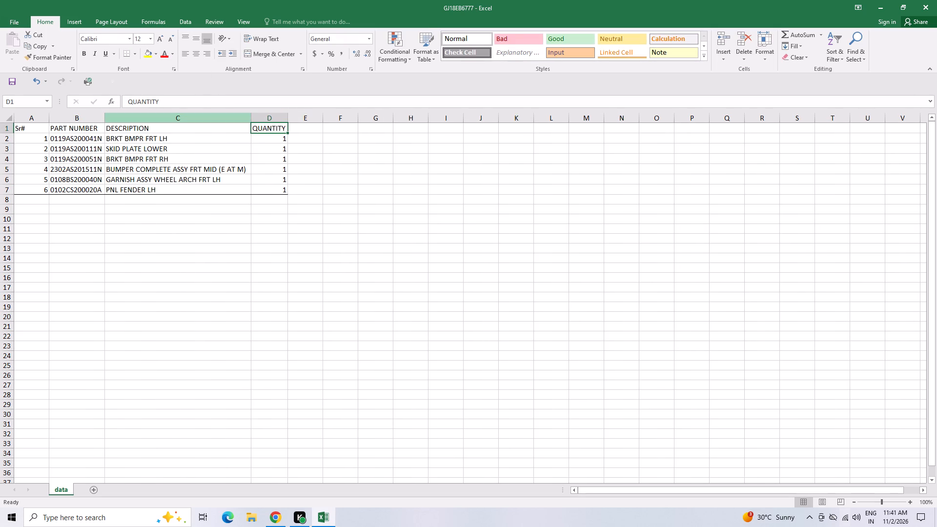
{"action": "left_click", "coordinate": [144, 198]}
{"action": "left_click", "coordinate": [153, 177]}
{"action": "left_click", "coordinate": [43, 133]}
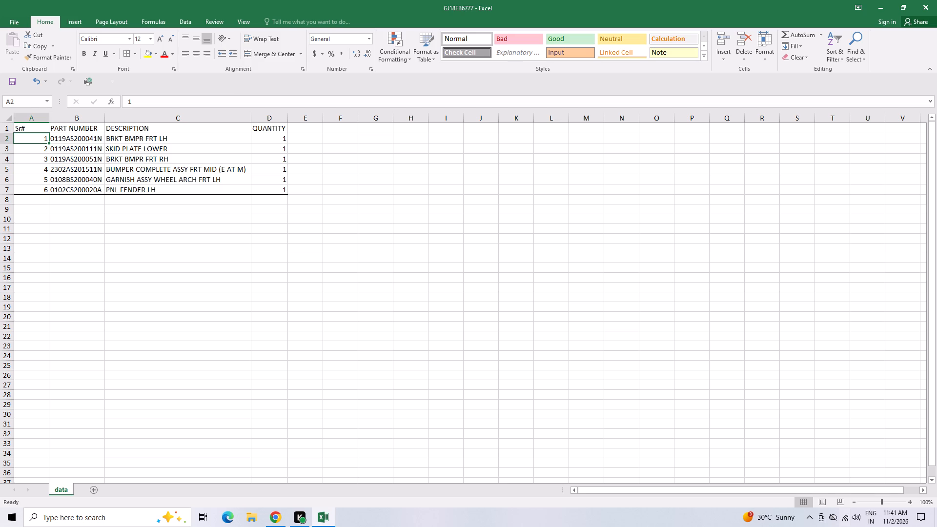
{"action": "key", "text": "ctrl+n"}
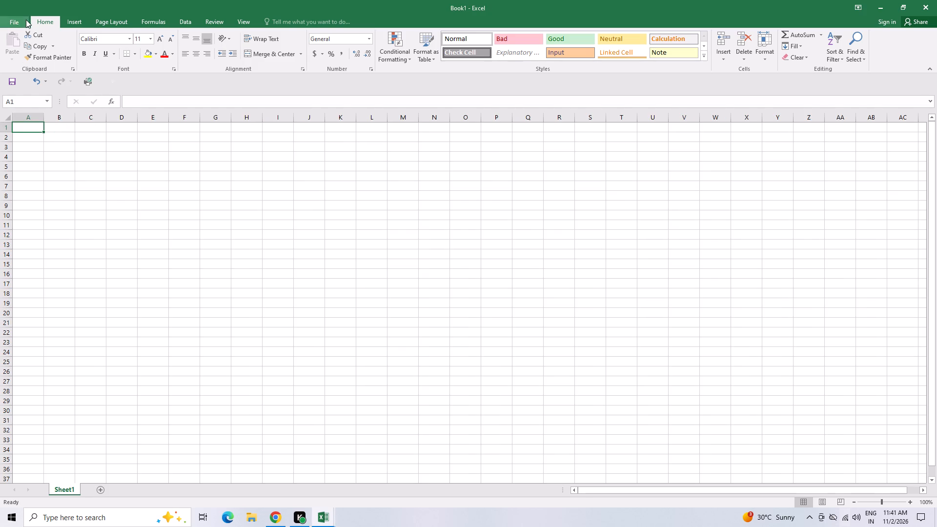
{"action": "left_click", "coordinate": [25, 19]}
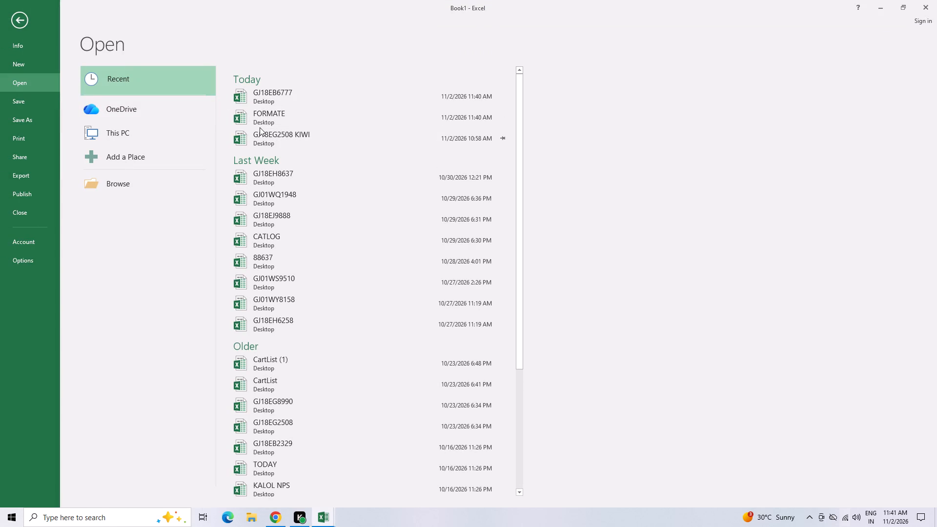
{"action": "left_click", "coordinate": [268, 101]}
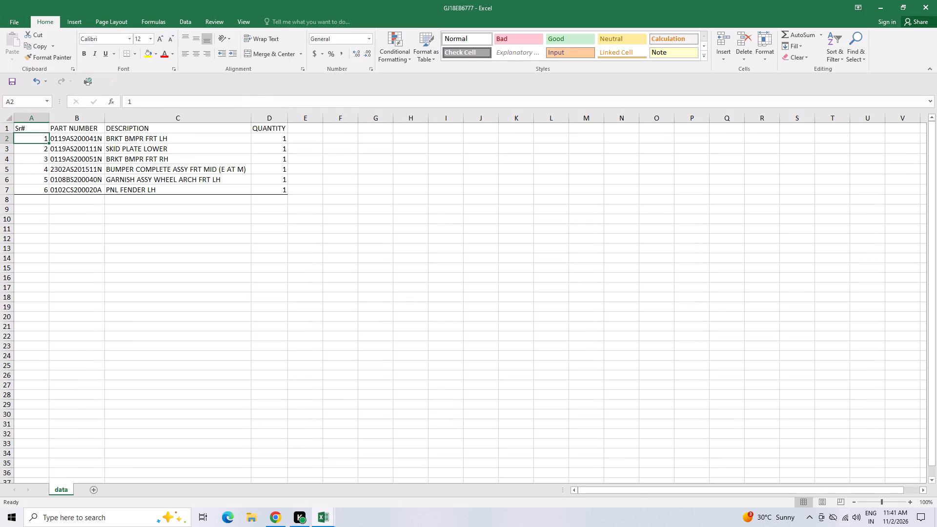
Start a new blank workbook and open the recent FORMATE workbook from it.
{"action": "key", "text": "ctrl+n"}
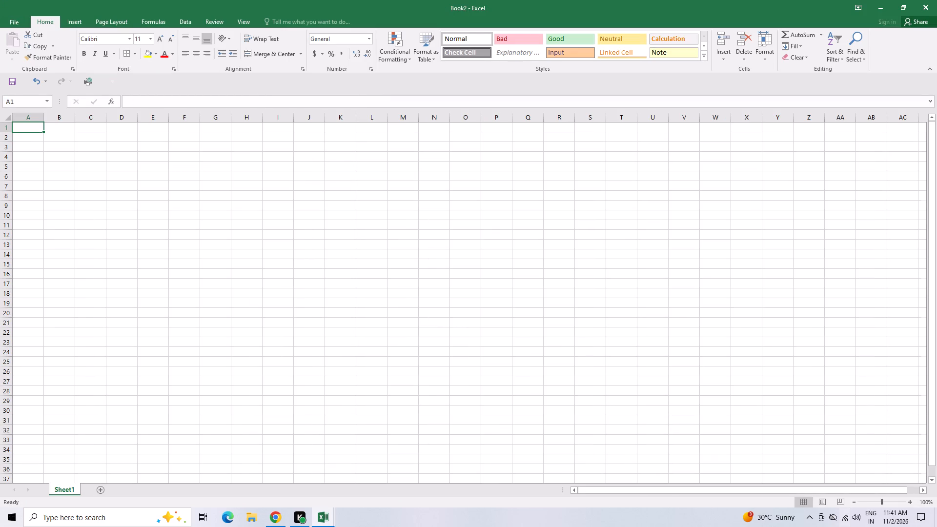
{"action": "left_click", "coordinate": [17, 26]}
{"action": "left_click", "coordinate": [265, 119]}
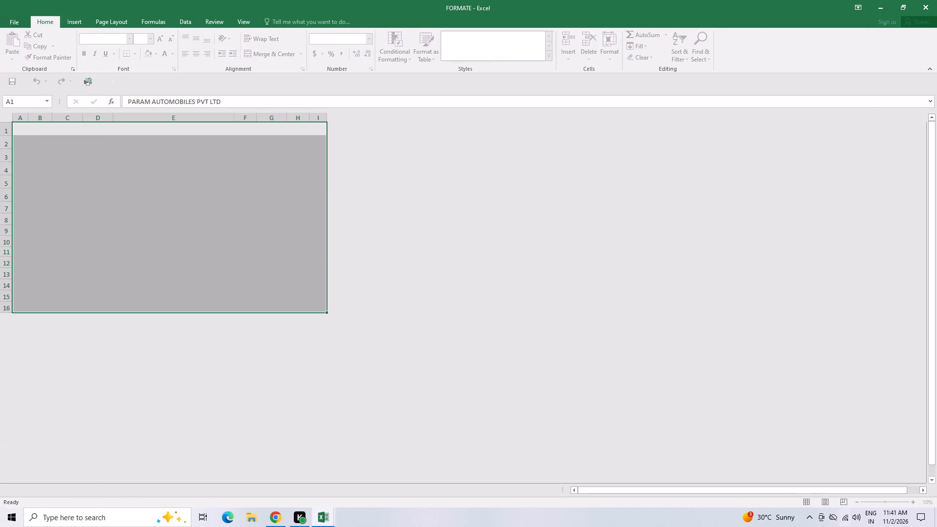
{"action": "left_click", "coordinate": [87, 148]}
{"action": "left_click", "coordinate": [89, 143]}
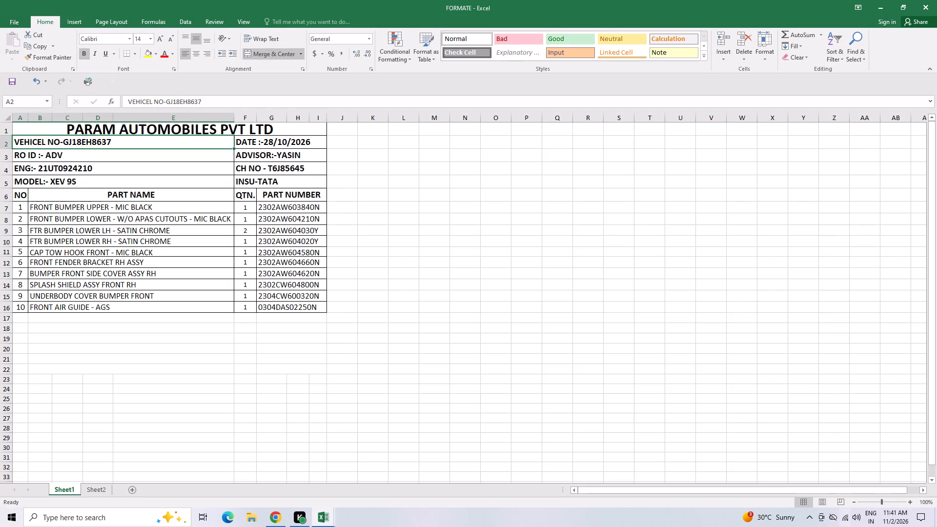
{"action": "double_click", "coordinate": [223, 103]}
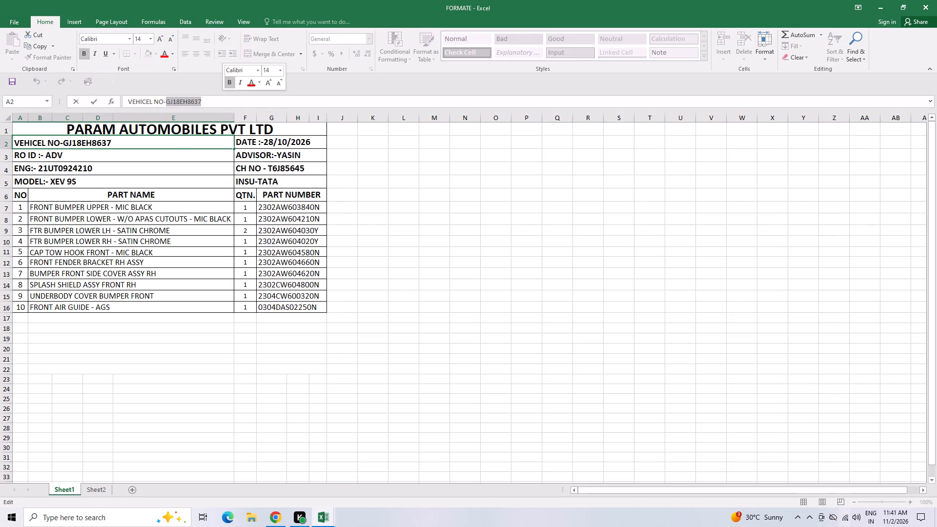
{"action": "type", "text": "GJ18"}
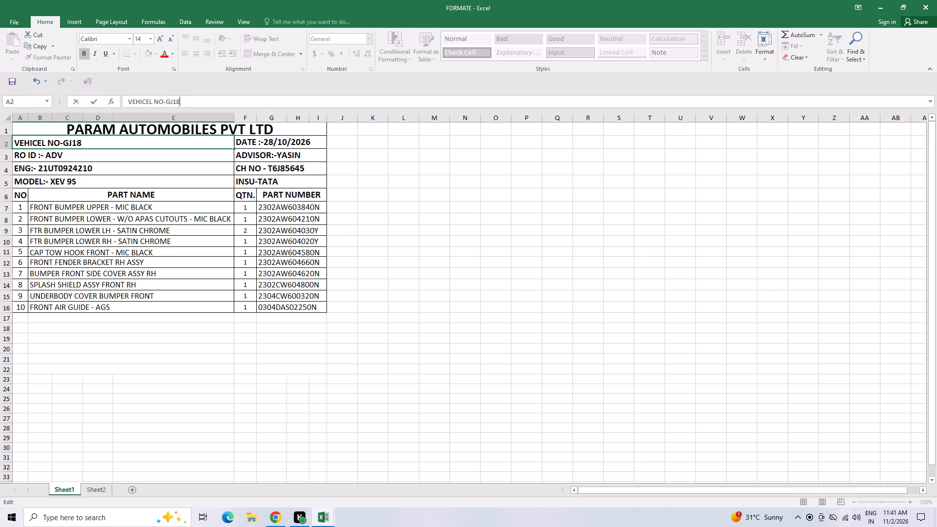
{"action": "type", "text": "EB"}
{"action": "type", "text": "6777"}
{"action": "left_click", "coordinate": [136, 168]}
{"action": "double_click", "coordinate": [190, 102]}
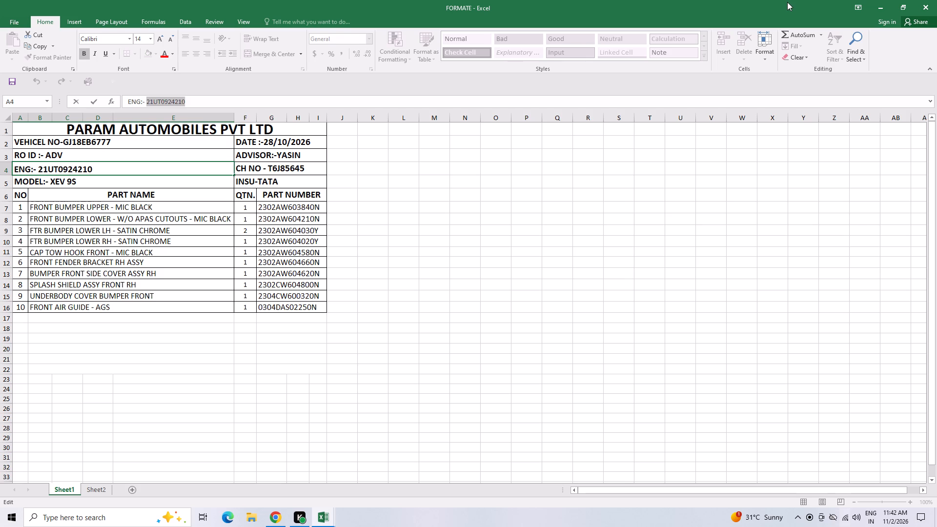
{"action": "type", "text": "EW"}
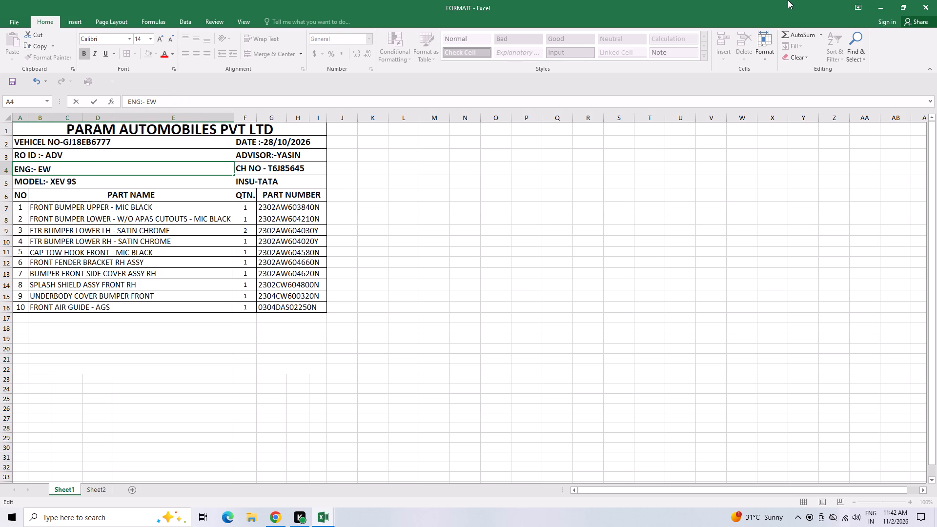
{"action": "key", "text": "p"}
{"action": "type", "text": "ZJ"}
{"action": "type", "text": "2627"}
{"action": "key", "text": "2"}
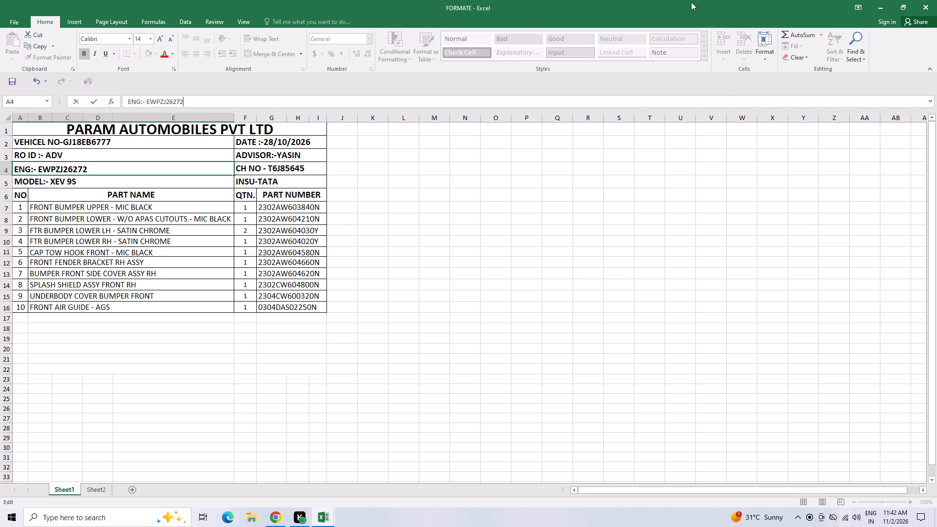
Set the model in the Sheet1 header to XUV300.
{"action": "left_click", "coordinate": [82, 181]}
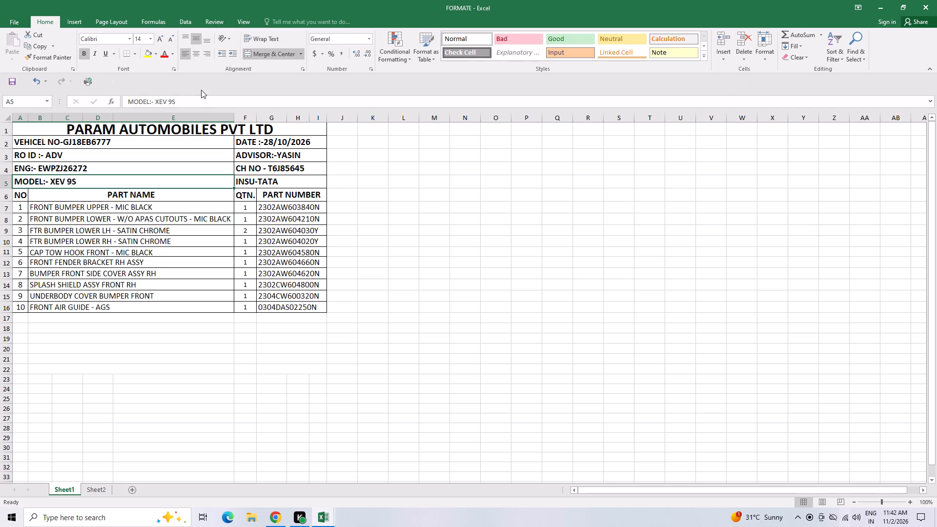
{"action": "double_click", "coordinate": [199, 101]}
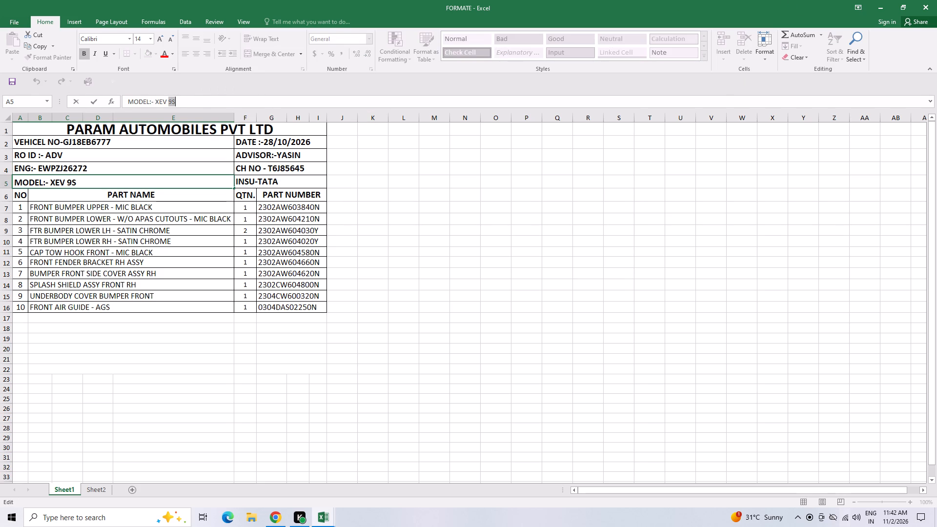
{"action": "key", "text": "BackSpace"}
{"action": "double_click", "coordinate": [203, 99]}
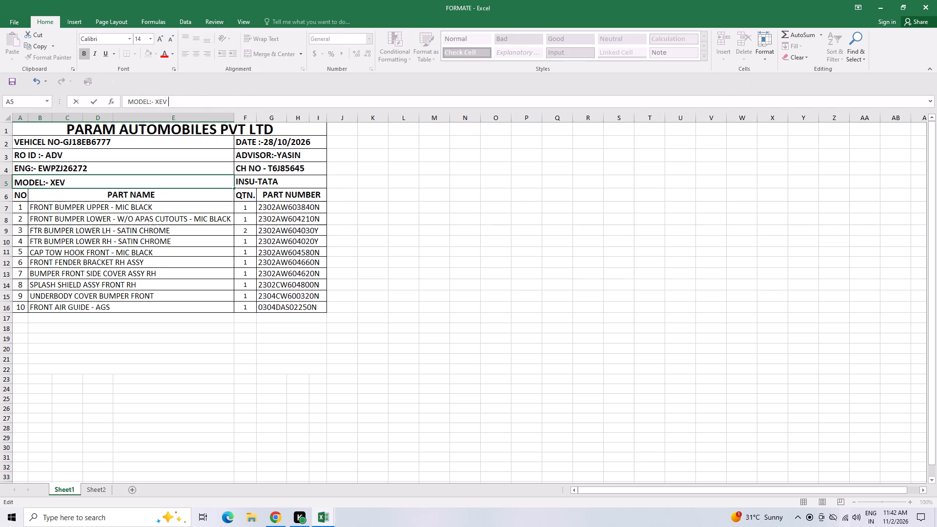
{"action": "key", "text": "ctrl+BackSpace"}
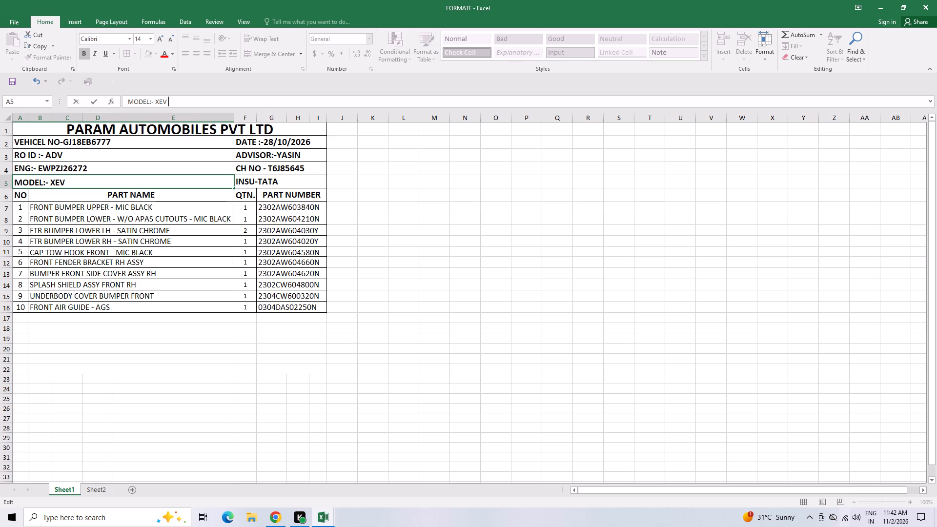
{"action": "key", "text": "ctrl+BackSpace"}
{"action": "key", "text": "BackSpace"}
{"action": "key", "text": "BackSpace"}
{"action": "key", "text": "BackSpace"}
{"action": "key", "text": "BackSpace"}
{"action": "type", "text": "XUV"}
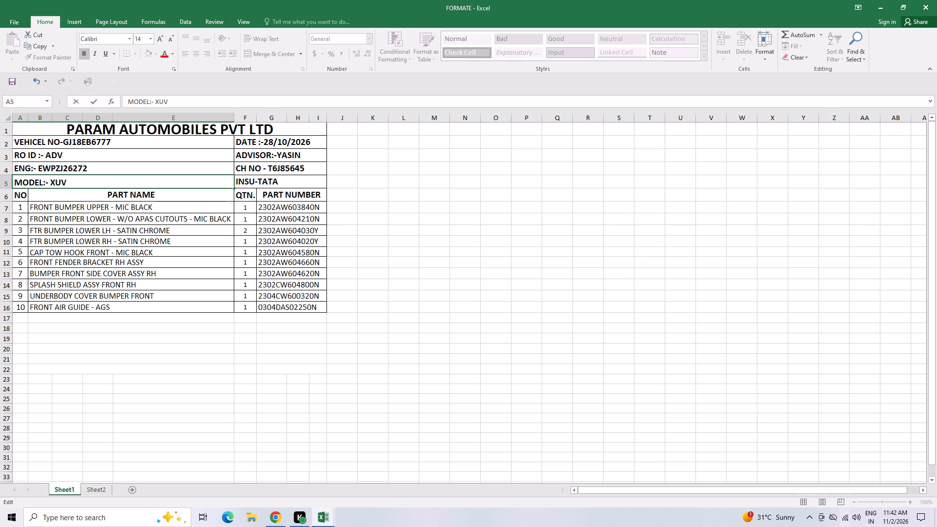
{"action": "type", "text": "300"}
Set the date in the Sheet1 header to 02/10/2026.
{"action": "left_click", "coordinate": [296, 143]}
{"action": "double_click", "coordinate": [190, 103]}
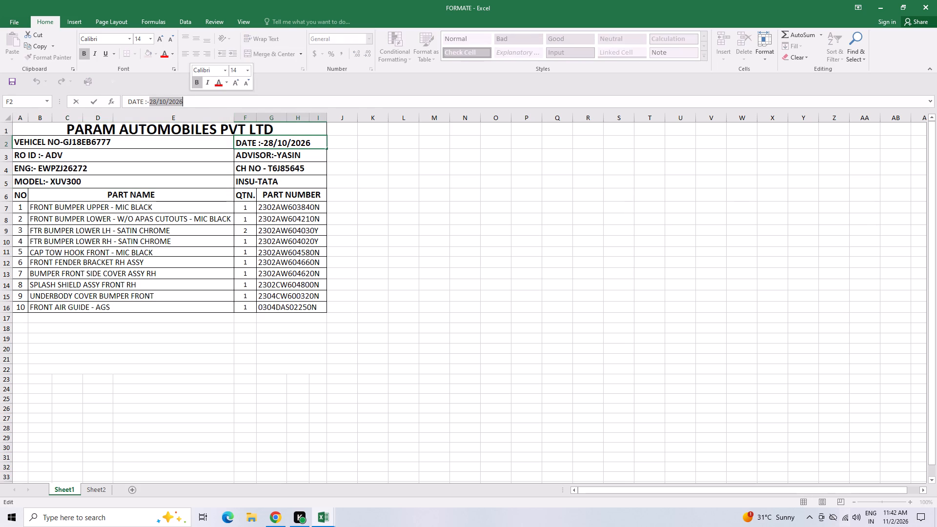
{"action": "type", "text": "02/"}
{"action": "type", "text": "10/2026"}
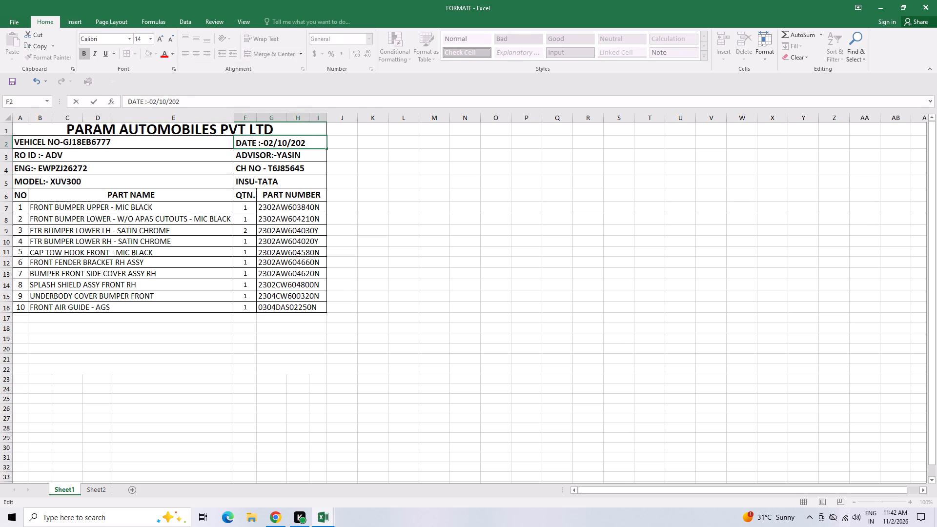
{"action": "left_click", "coordinate": [269, 175]}
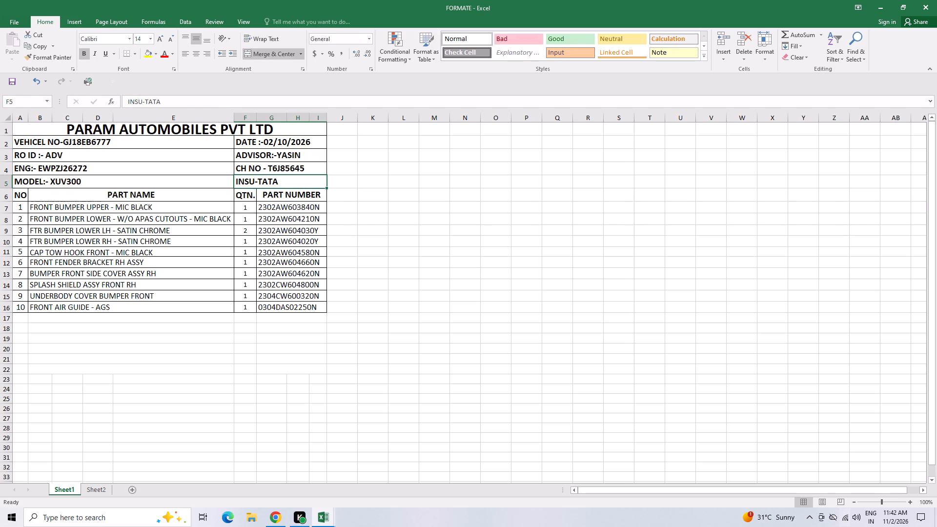
{"action": "key", "text": "alt+Tab"}
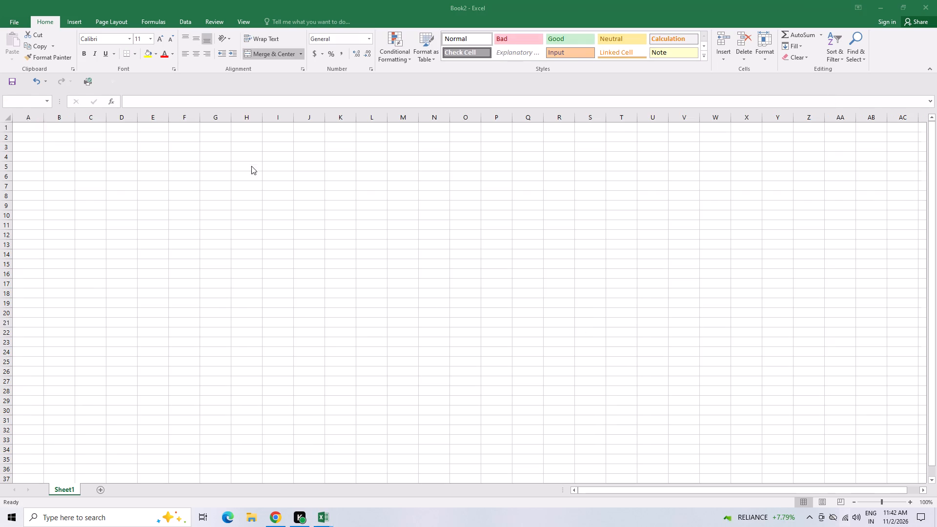
{"action": "key", "text": "alt+Tab"}
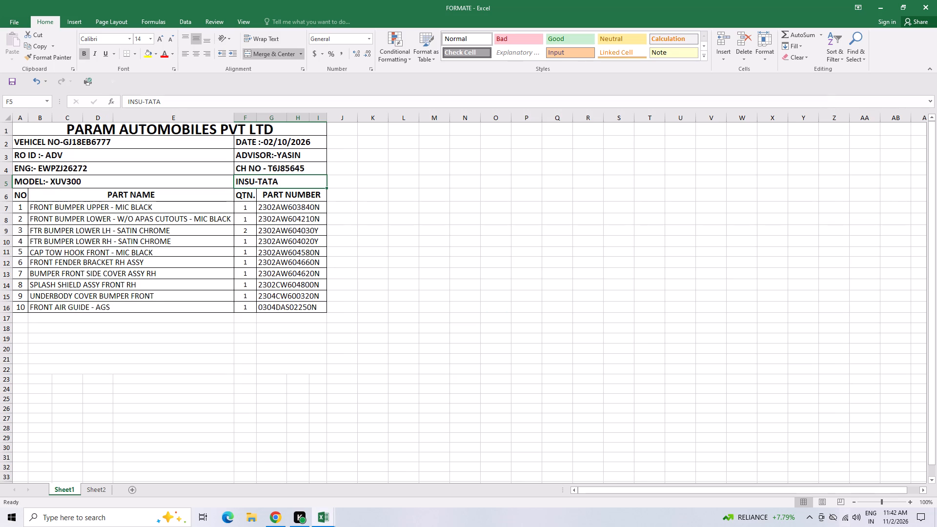
{"action": "left_click", "coordinate": [286, 168]}
{"action": "double_click", "coordinate": [182, 106]}
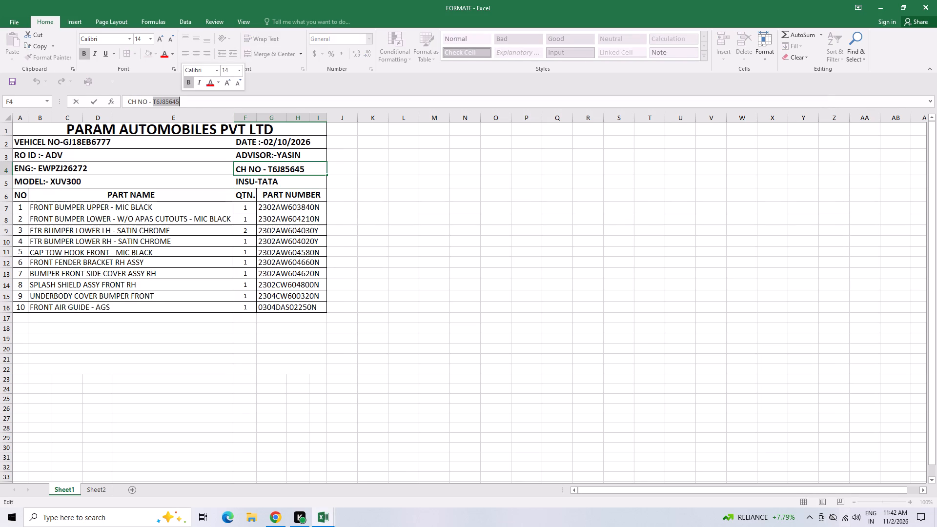
{"action": "key", "text": "super+v"}
{"action": "scroll", "coordinate": [195, 223], "scroll_direction": "down", "scroll_amount": 1}
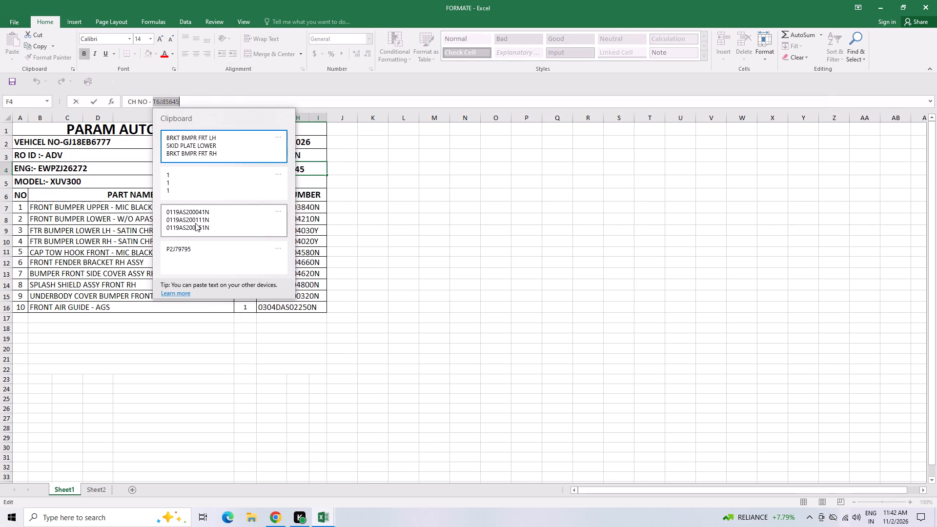
{"action": "scroll", "coordinate": [195, 224], "scroll_direction": "down", "scroll_amount": 2}
{"action": "left_click", "coordinate": [192, 249]}
{"action": "key", "text": "ctrl+v"}
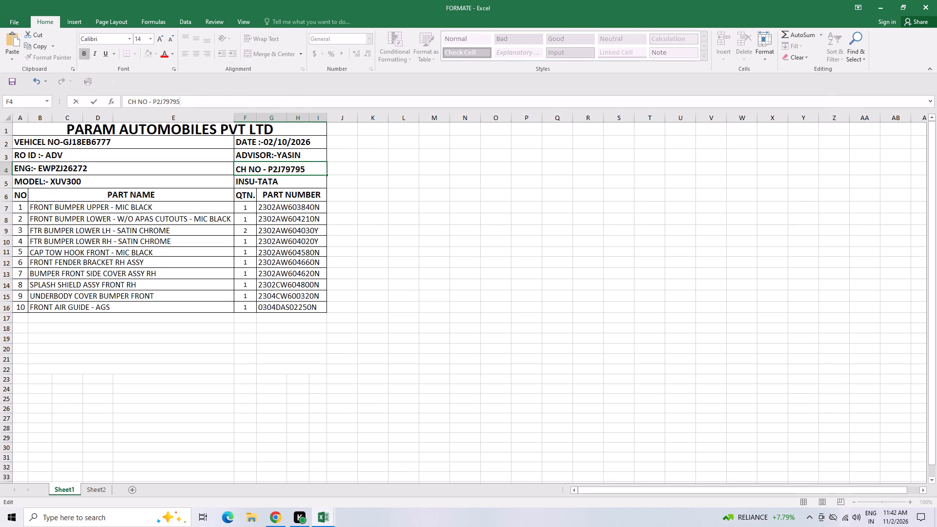
{"action": "left_click", "coordinate": [273, 181]}
Clear the old part entries from all columns of the parts table, rows 7 to 16.
{"action": "left_click", "coordinate": [19, 209]}
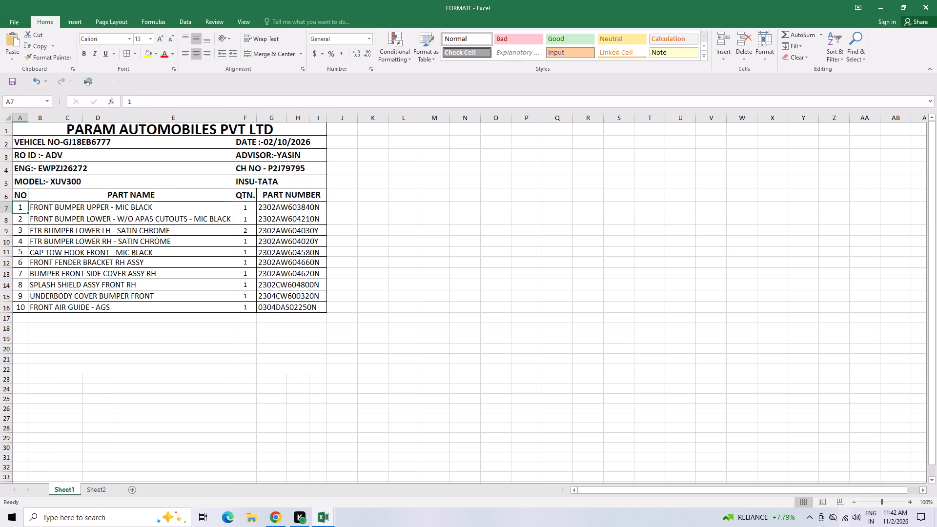
{"action": "left_click", "coordinate": [282, 307], "text": "shift"}
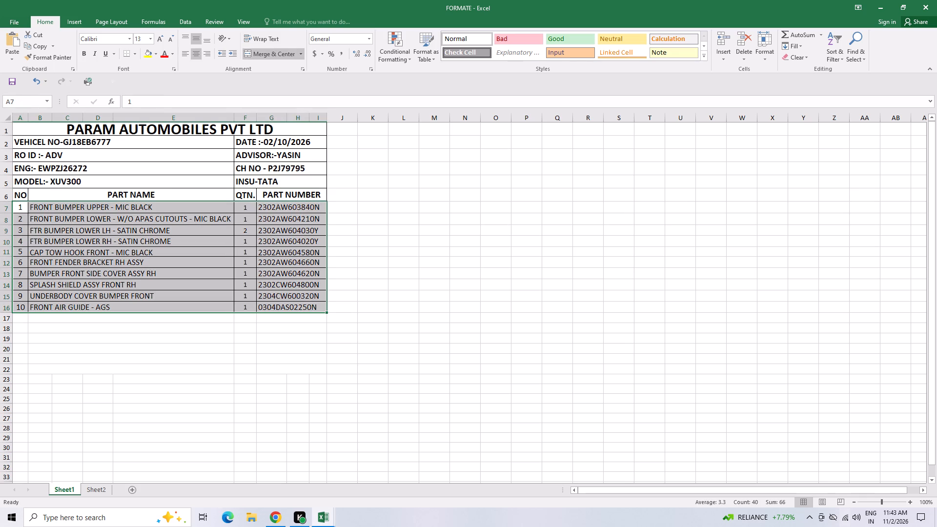
{"action": "key", "text": "Delete"}
{"action": "key", "text": "alt+Tab"}
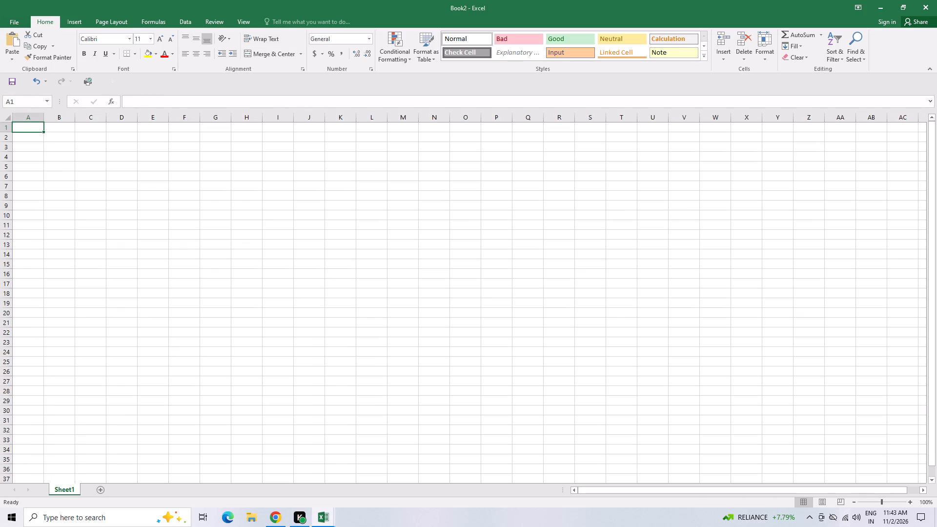
{"action": "key", "text": "alt+Tab"}
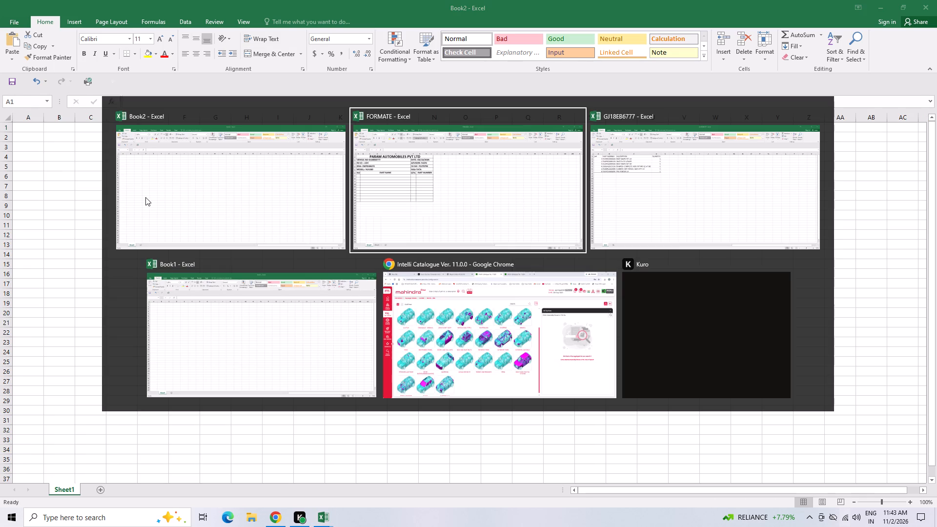
{"action": "key", "text": "alt+Tab"}
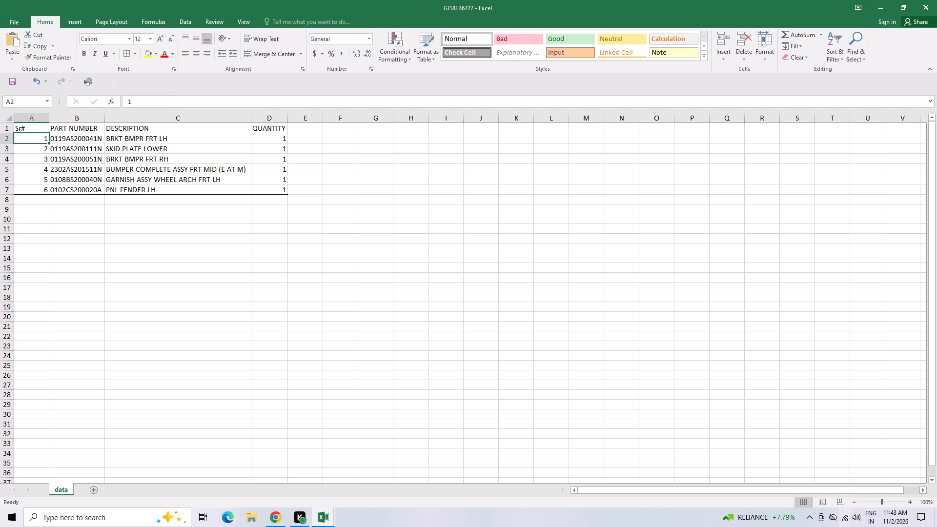
{"action": "left_click", "coordinate": [85, 137]}
{"action": "left_click", "coordinate": [74, 192], "text": "shift"}
{"action": "key", "text": "ctrl+x"}
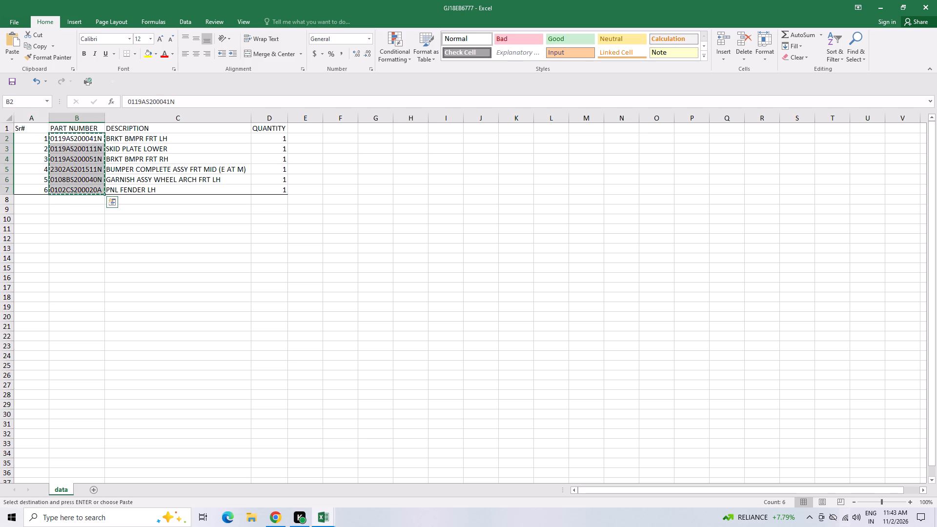
{"action": "key", "text": "alt+Tab"}
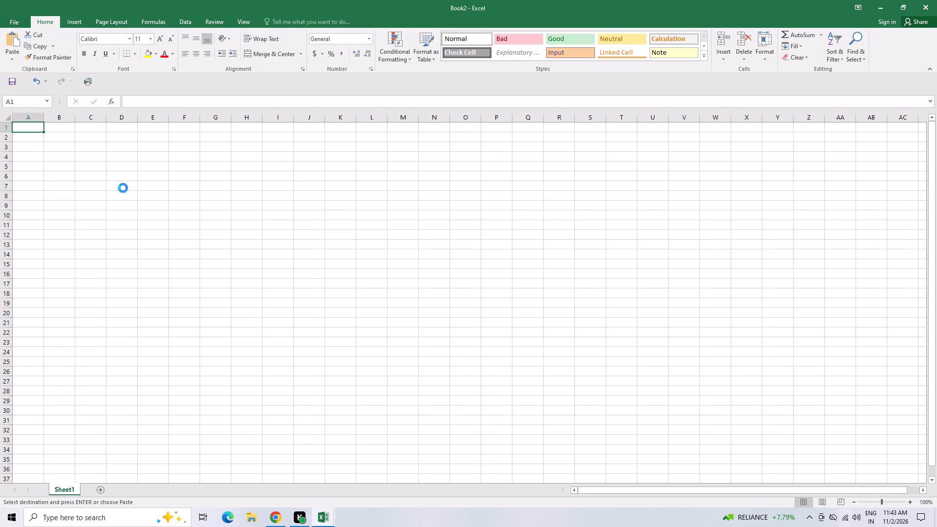
{"action": "key", "text": "ctrl+w"}
{"action": "key", "text": "alt+Tab"}
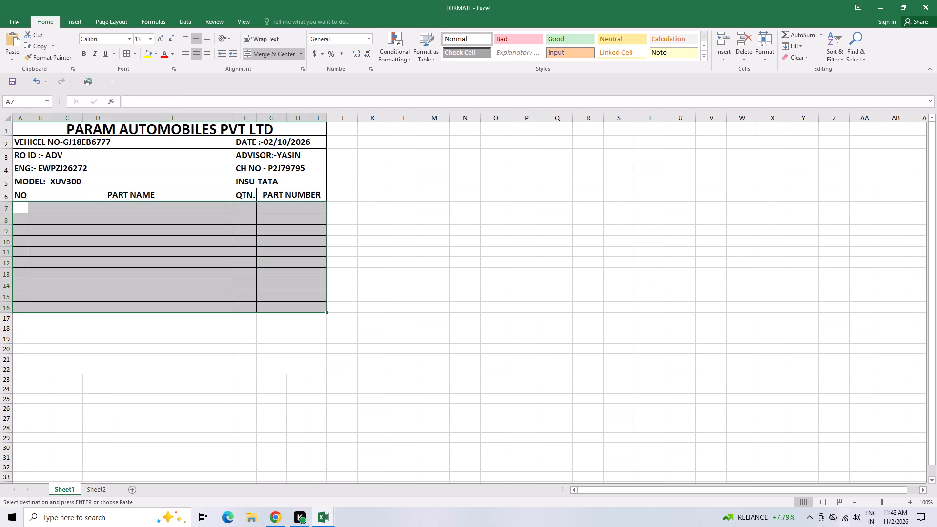
{"action": "left_click", "coordinate": [269, 206]}
{"action": "key", "text": "ctrl+v"}
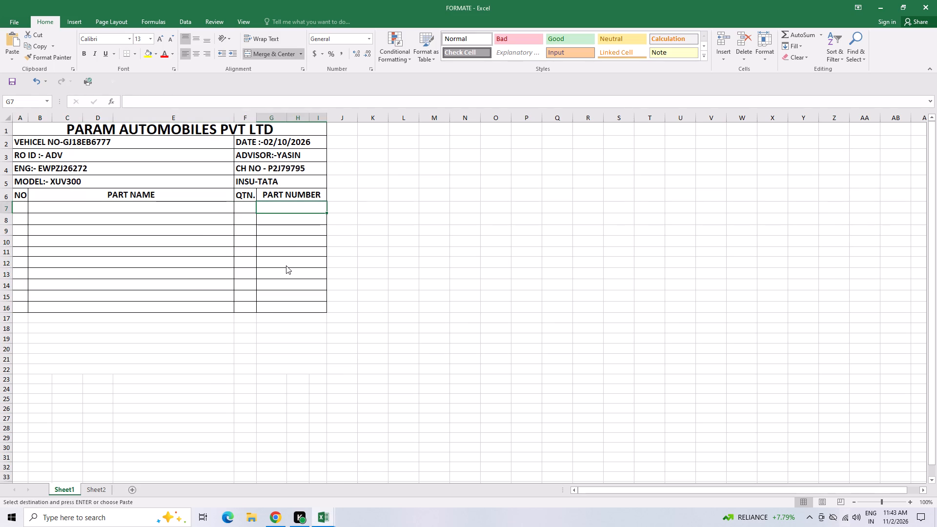
{"action": "key", "text": "Return"}
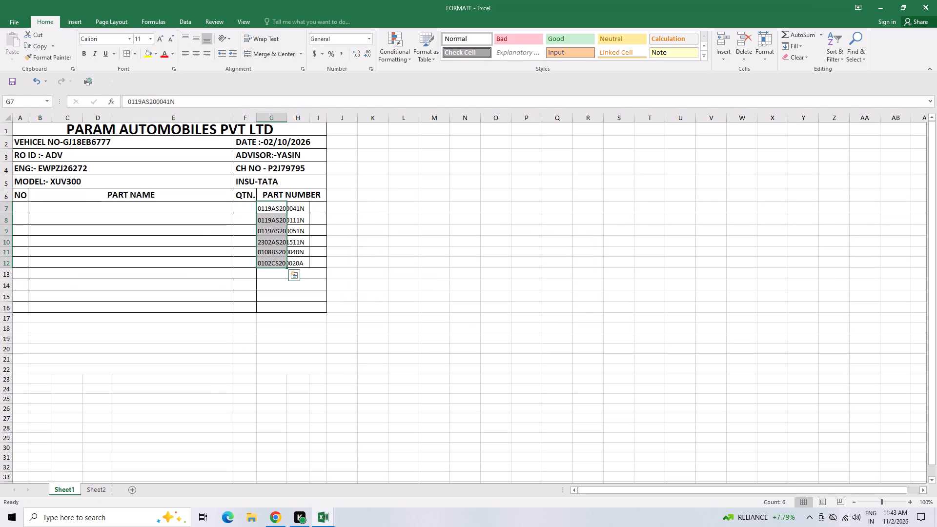
Merge the PART NUMBER cells across columns G to I in rows 7 to 12.
{"action": "left_click", "coordinate": [325, 263], "text": "shift"}
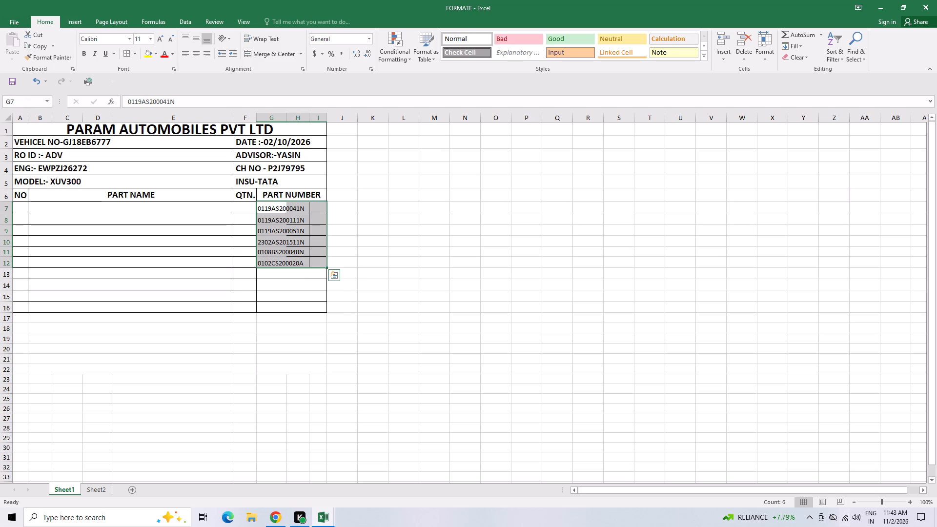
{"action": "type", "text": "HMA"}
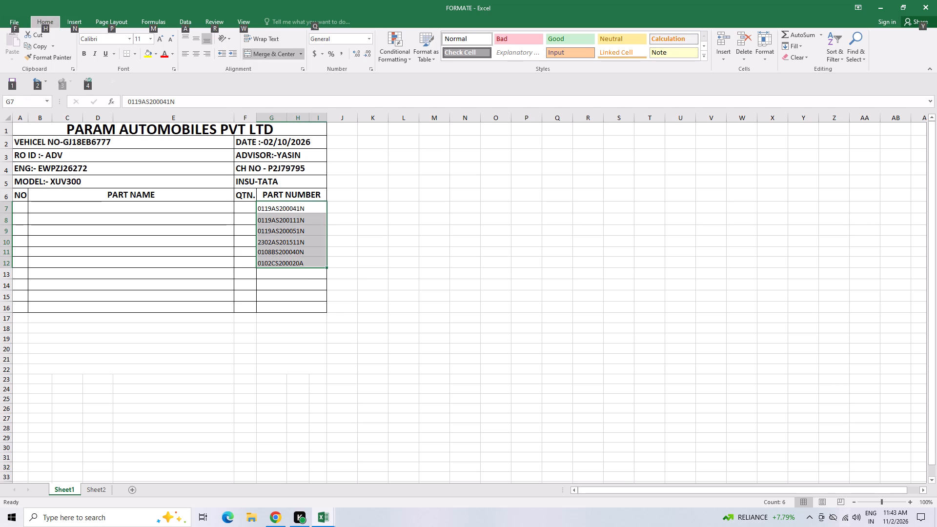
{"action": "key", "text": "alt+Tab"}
{"action": "left_click", "coordinate": [277, 137]}
{"action": "left_click", "coordinate": [274, 190], "text": "shift"}
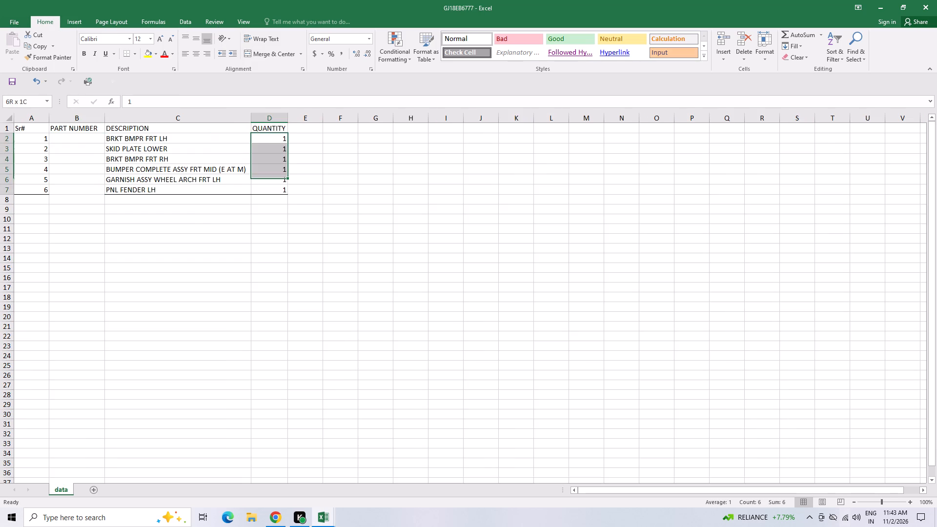
{"action": "key", "text": "ctrl+x"}
{"action": "key", "text": "alt+Tab"}
{"action": "left_click", "coordinate": [245, 208]}
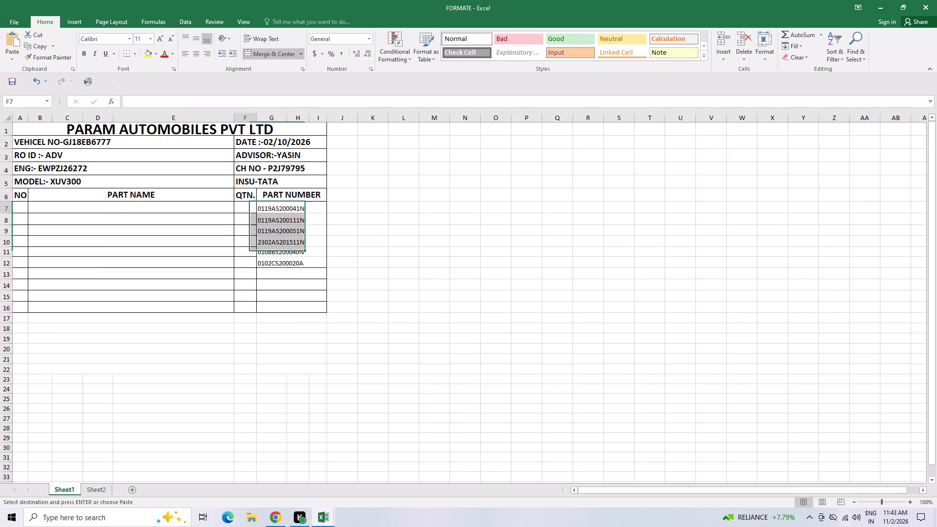
{"action": "key", "text": "ctrl+v"}
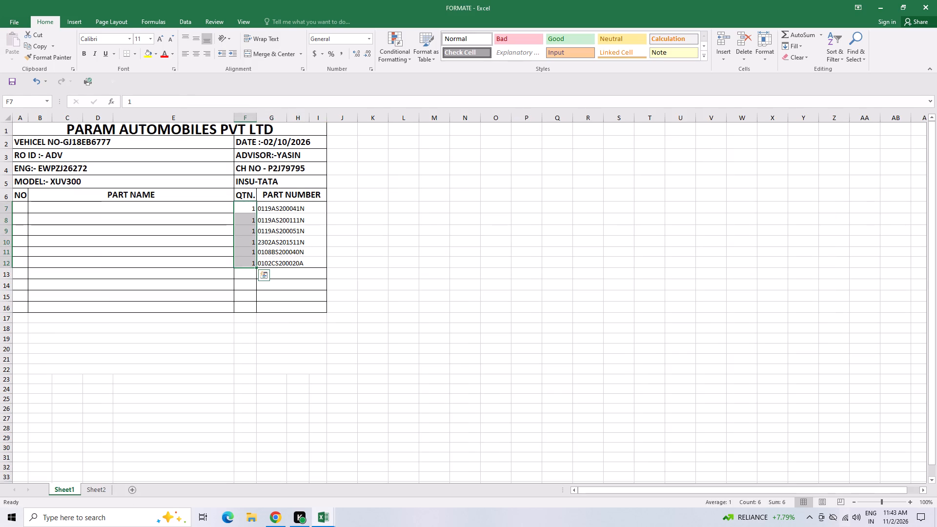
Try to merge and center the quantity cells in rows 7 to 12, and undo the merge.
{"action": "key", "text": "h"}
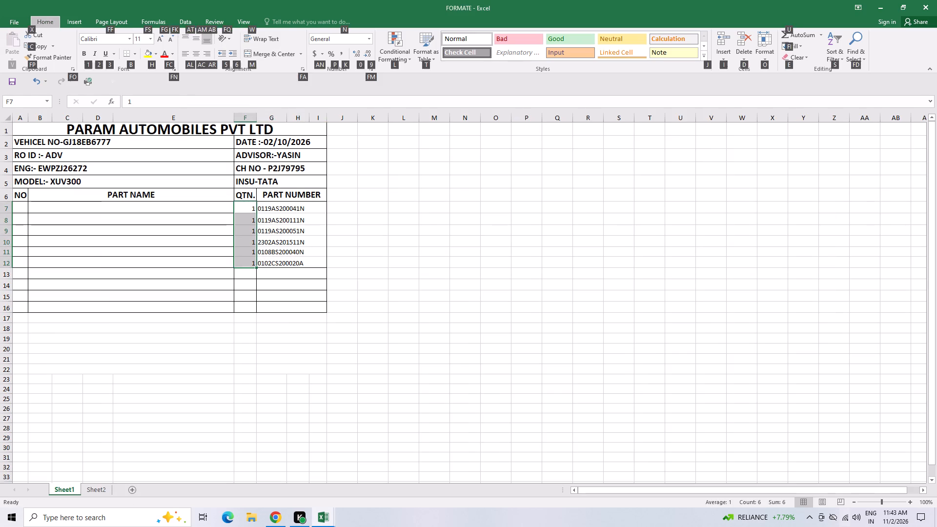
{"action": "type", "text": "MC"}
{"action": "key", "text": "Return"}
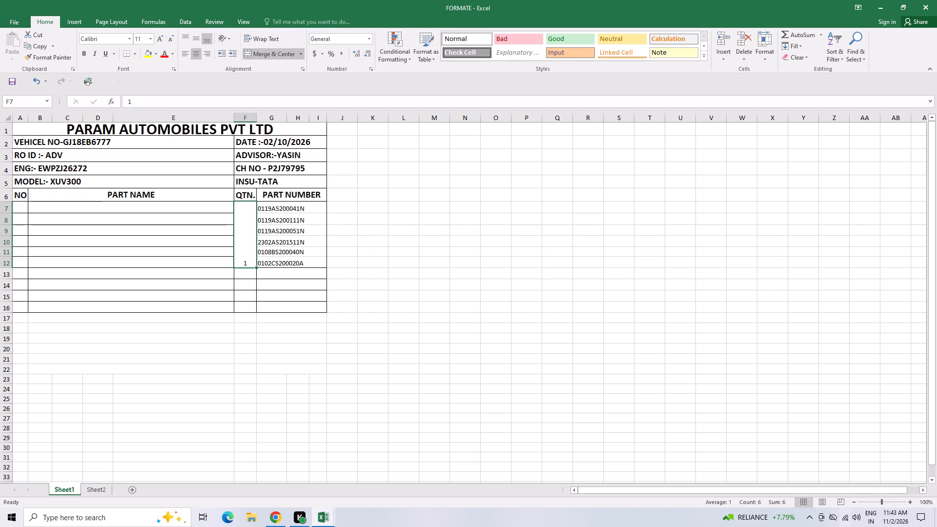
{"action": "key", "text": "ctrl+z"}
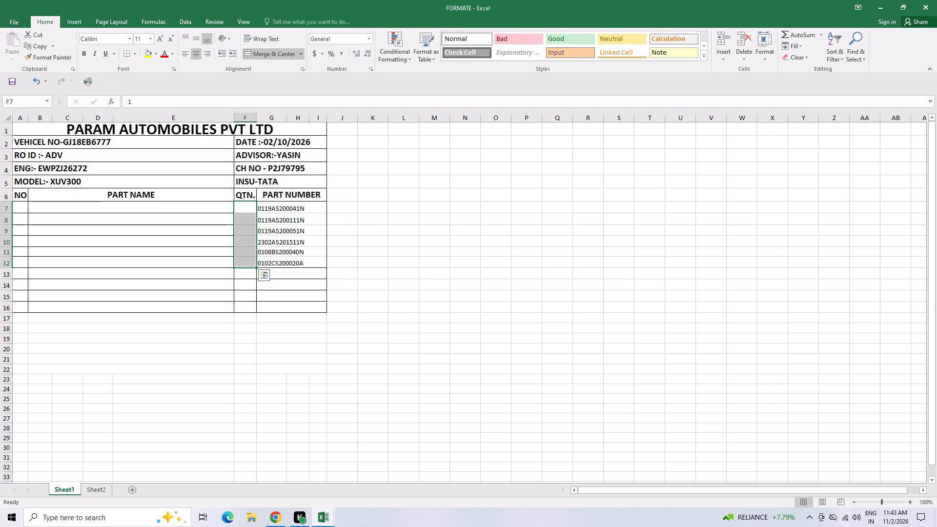
Apply all borders to the quantity cells in rows 7 to 12.
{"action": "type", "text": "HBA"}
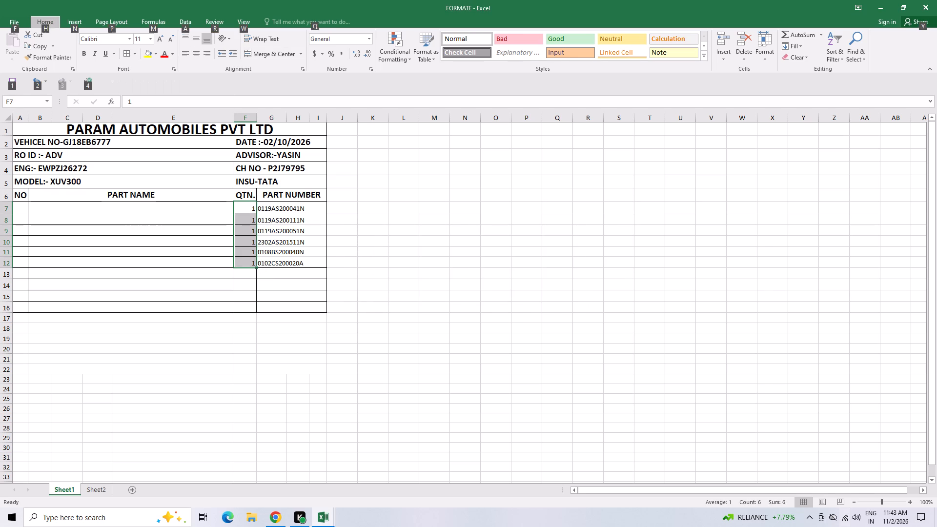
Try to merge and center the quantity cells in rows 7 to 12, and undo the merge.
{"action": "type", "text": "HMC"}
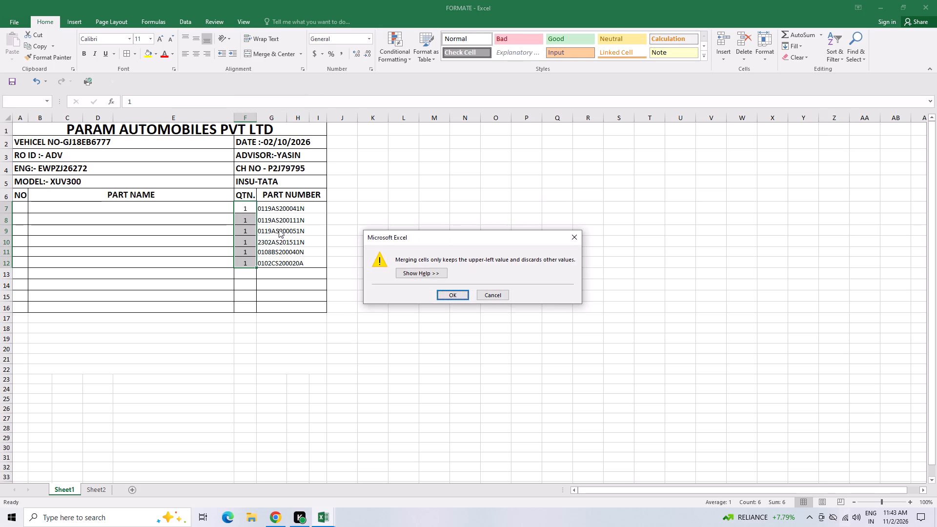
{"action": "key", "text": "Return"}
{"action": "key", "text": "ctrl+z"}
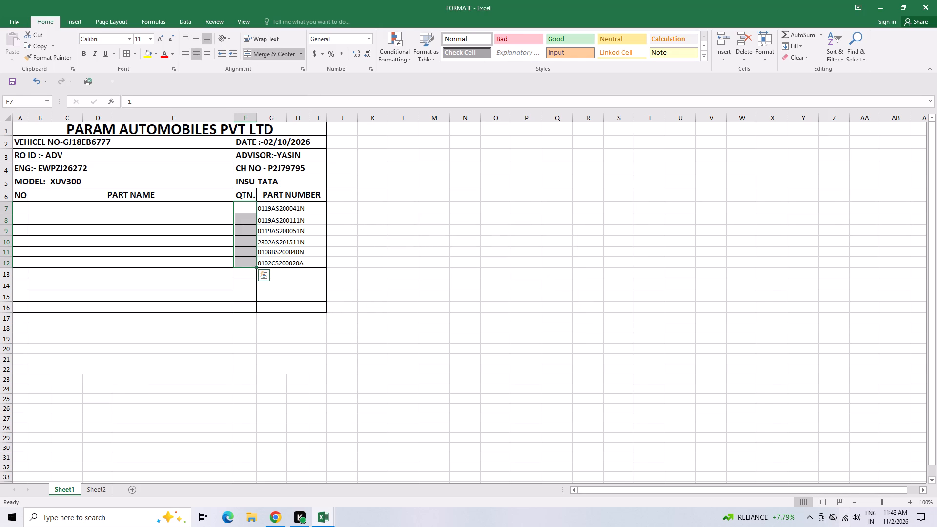
Center the six quantities in rows 7 to 12 both vertically and horizontally in their cells.
{"action": "left_click", "coordinate": [251, 205]}
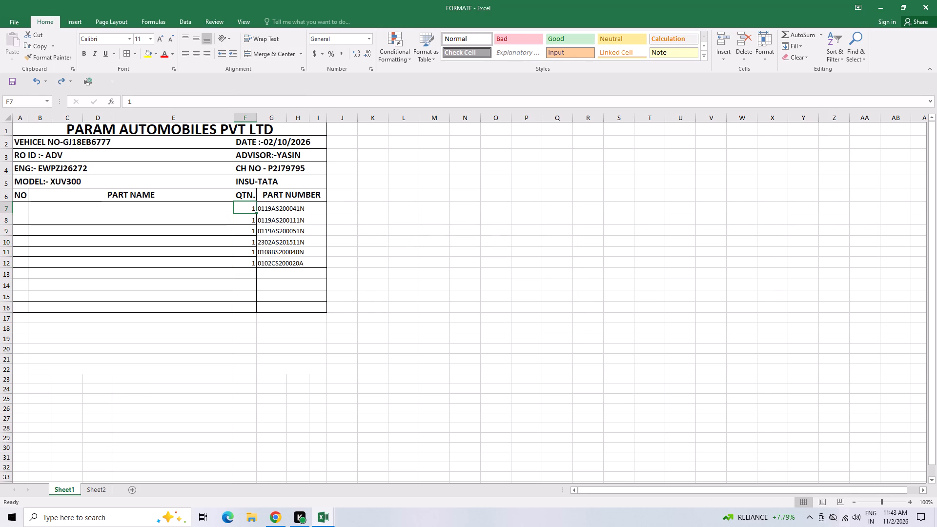
{"action": "left_click", "coordinate": [249, 262], "text": "shift"}
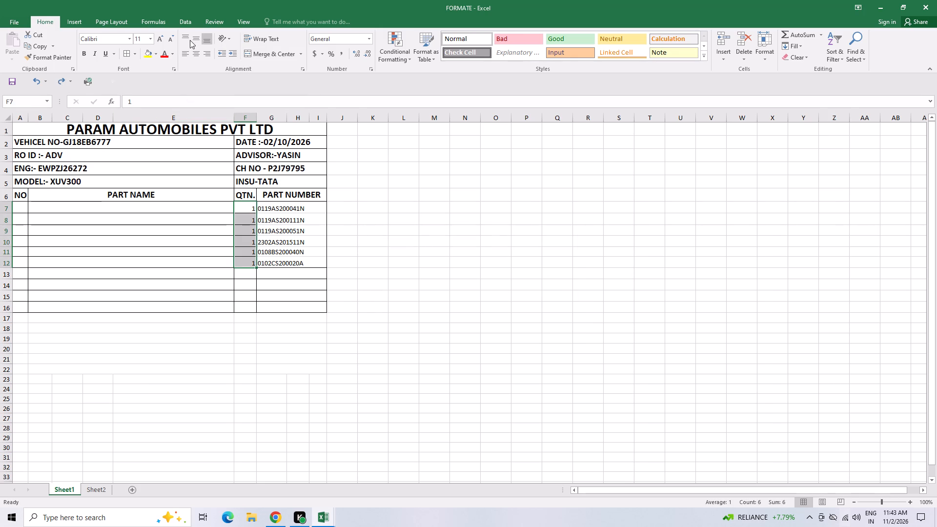
{"action": "left_click", "coordinate": [196, 39]}
{"action": "left_click", "coordinate": [194, 51]}
{"action": "key", "text": "alt+Tab"}
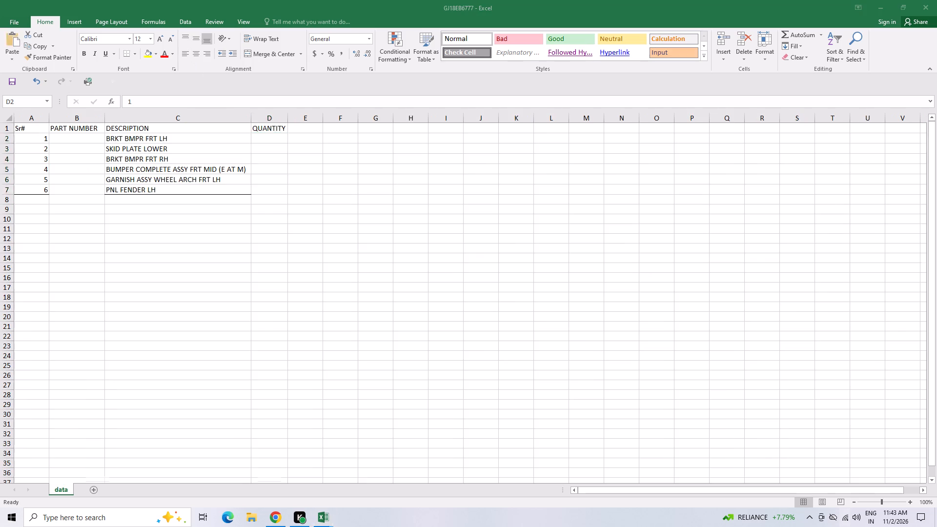
{"action": "left_click", "coordinate": [176, 141]}
{"action": "left_click", "coordinate": [174, 191], "text": "shift"}
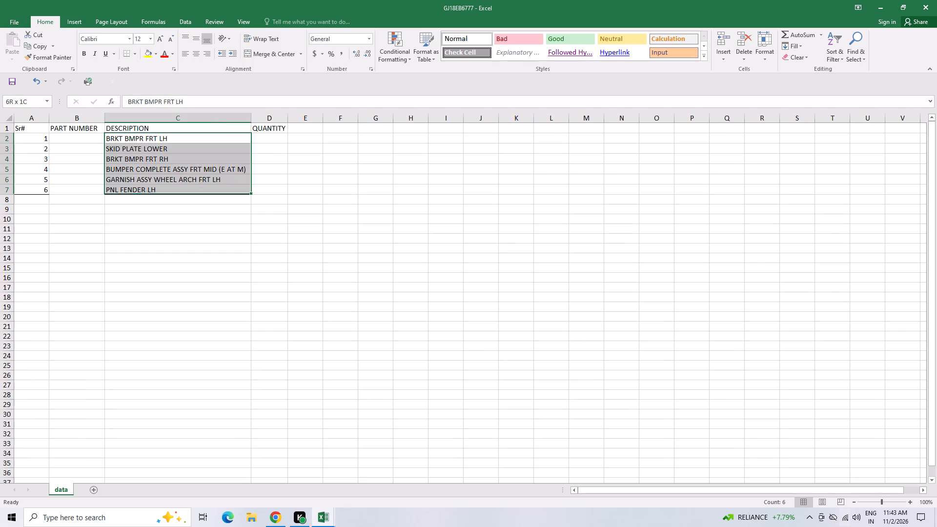
{"action": "key", "text": "ctrl+x"}
{"action": "key", "text": "alt+Tab"}
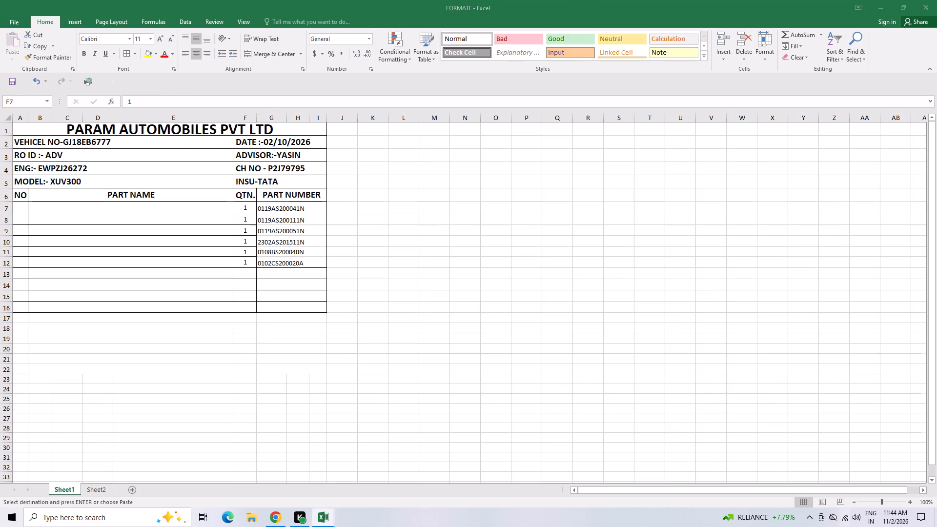
{"action": "left_click", "coordinate": [153, 210]}
{"action": "left_click", "coordinate": [174, 263], "text": "shift"}
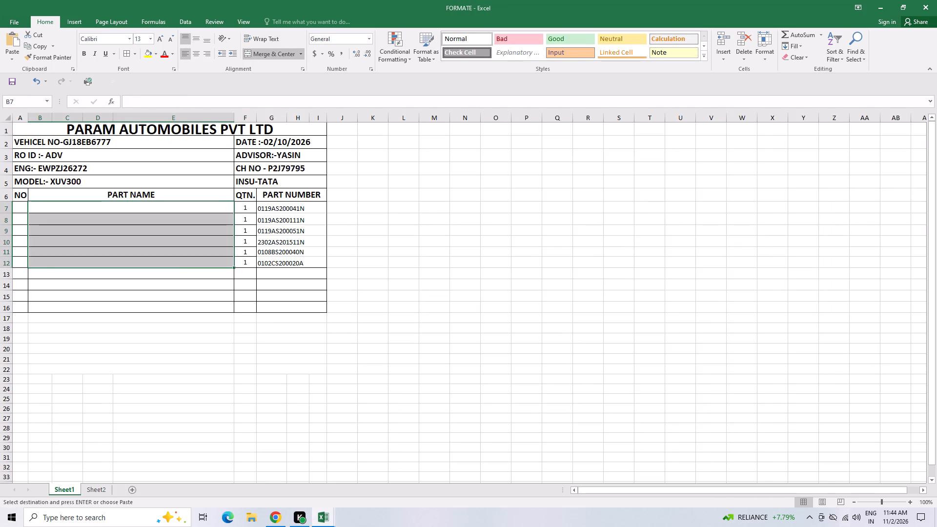
{"action": "key", "text": "ctrl+v"}
{"action": "key", "text": "Return"}
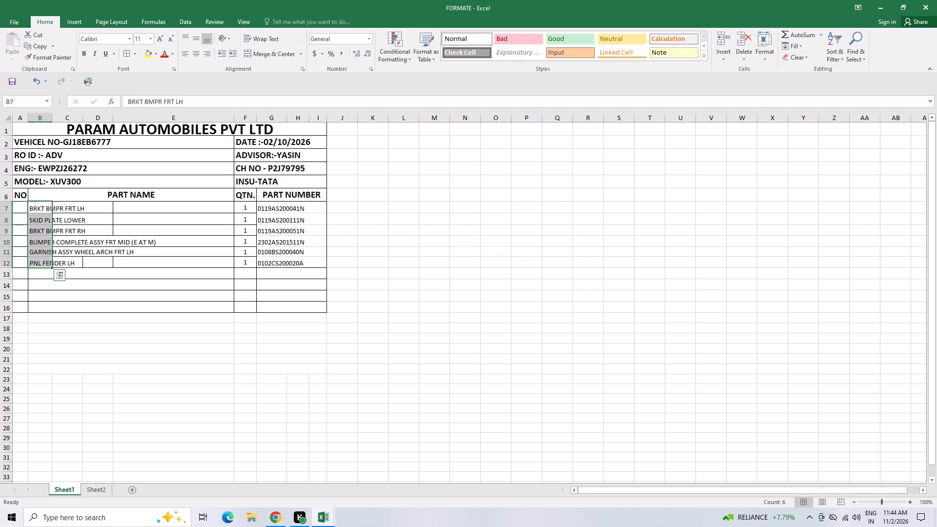
Merge the PART NAME cells across columns B to E in rows 7 to 12.
{"action": "left_click", "coordinate": [229, 264], "text": "shift"}
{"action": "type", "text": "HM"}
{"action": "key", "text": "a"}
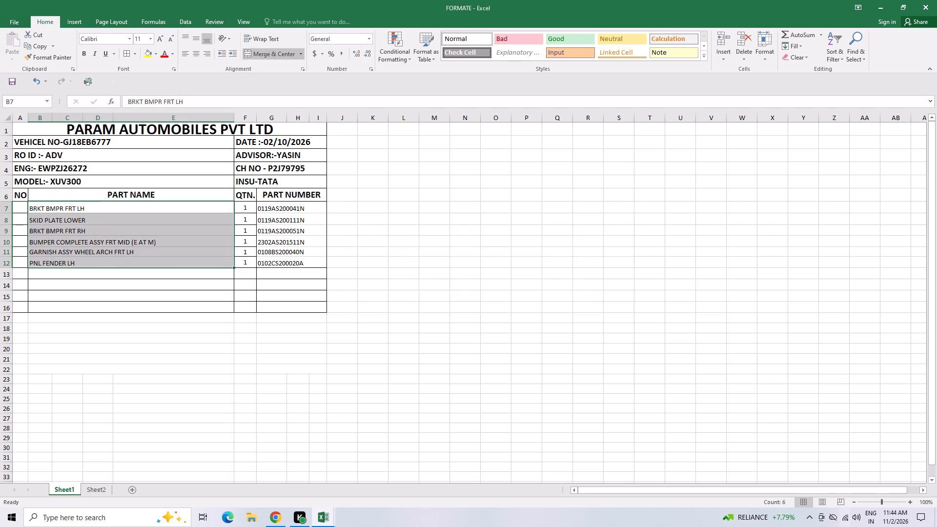
Enter the serial numbers 1, 2 and 3 in the NO column in rows 7 to 9.
{"action": "left_click", "coordinate": [21, 211]}
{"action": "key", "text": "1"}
{"action": "key", "text": "Down"}
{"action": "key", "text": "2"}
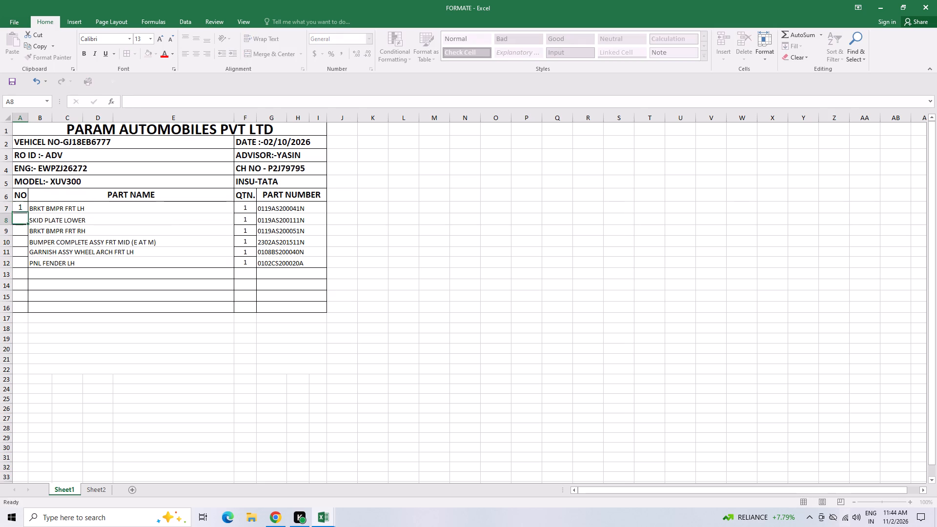
{"action": "key", "text": "Down"}
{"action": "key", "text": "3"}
Extend the serial number series in the NO column down to 6 in row 12.
{"action": "key", "text": "Up"}
{"action": "key", "text": "Up"}
{"action": "key", "text": "Up"}
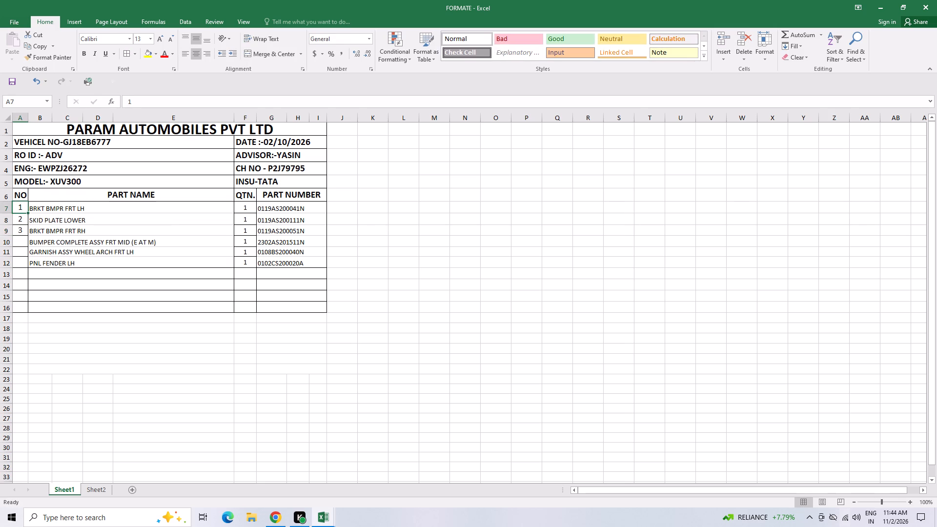
{"action": "key", "text": "Down"}
{"action": "key", "text": "shift+Down"}
{"action": "key", "text": "shift+Down"}
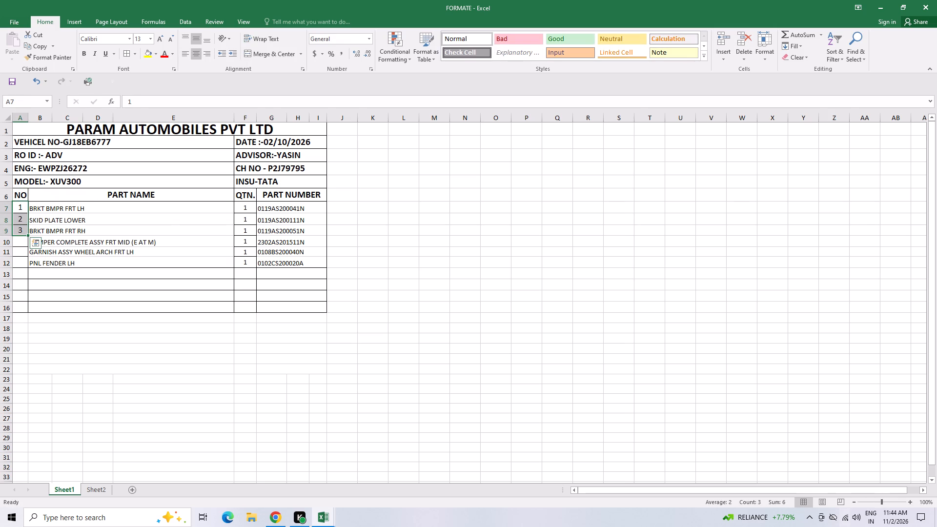
{"action": "key", "text": "Return"}
{"action": "key", "text": "Return"}
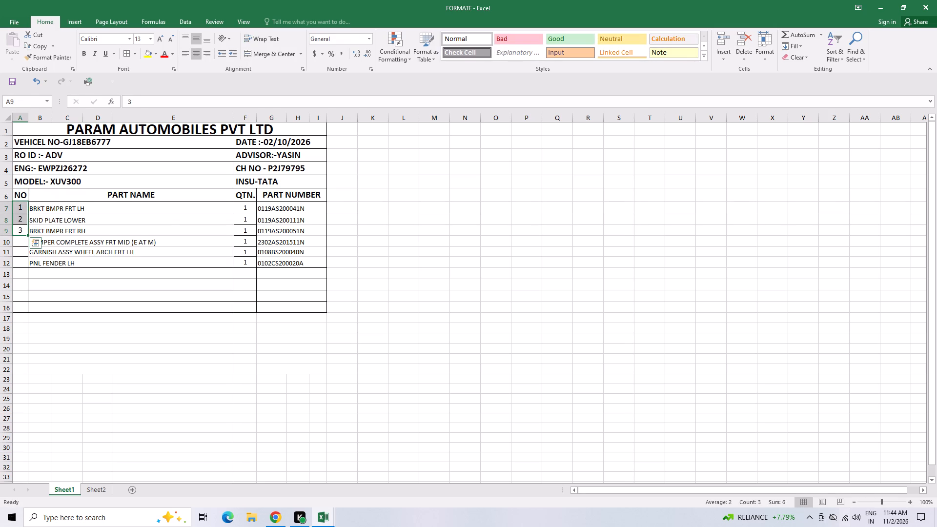
{"action": "key", "text": "Return"}
{"action": "key", "text": "Return"}
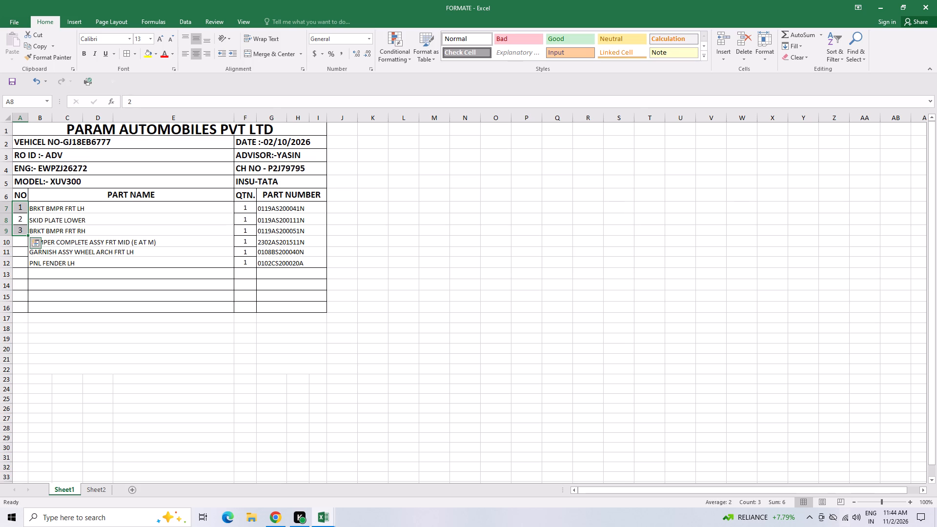
{"action": "left_click", "coordinate": [28, 232]}
{"action": "double_click", "coordinate": [28, 234]}
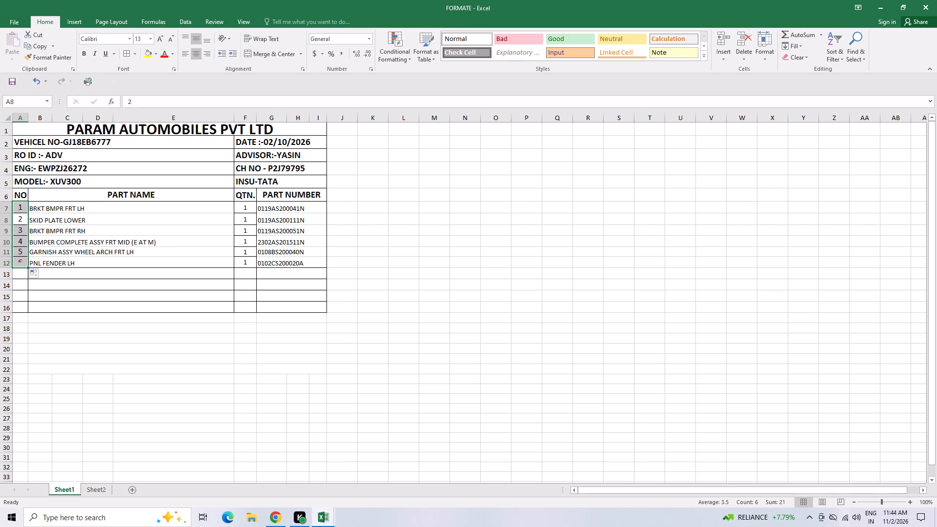
Remove all borders from the empty rows 13 to 16 below the parts, across columns A to I.
{"action": "left_click", "coordinate": [21, 272]}
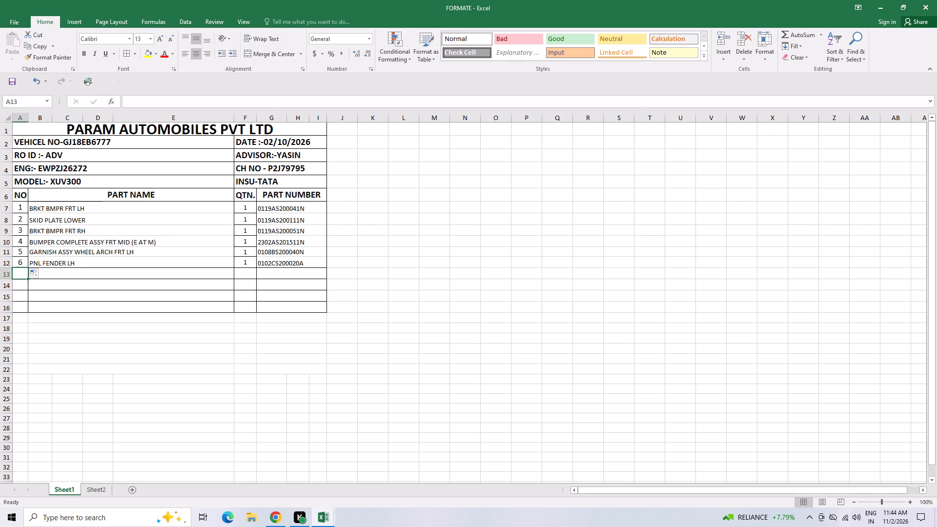
{"action": "left_click", "coordinate": [272, 305], "text": "shift"}
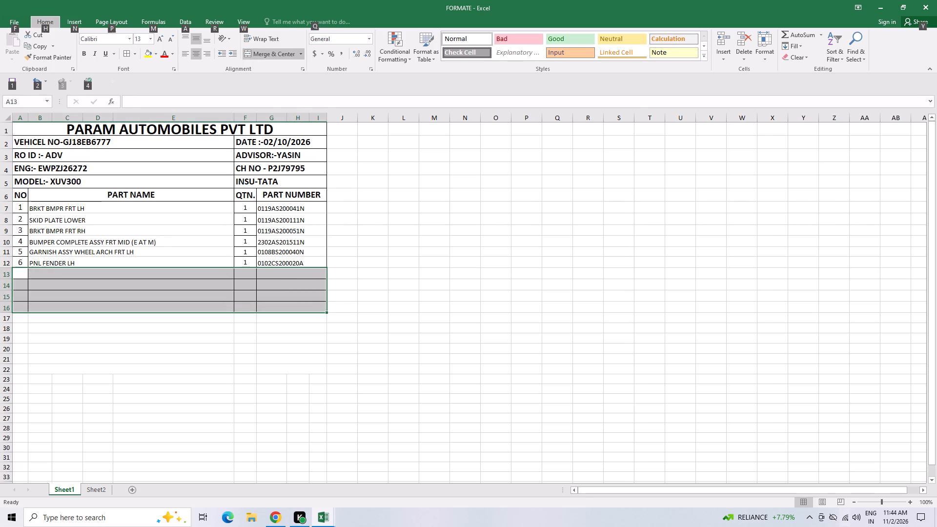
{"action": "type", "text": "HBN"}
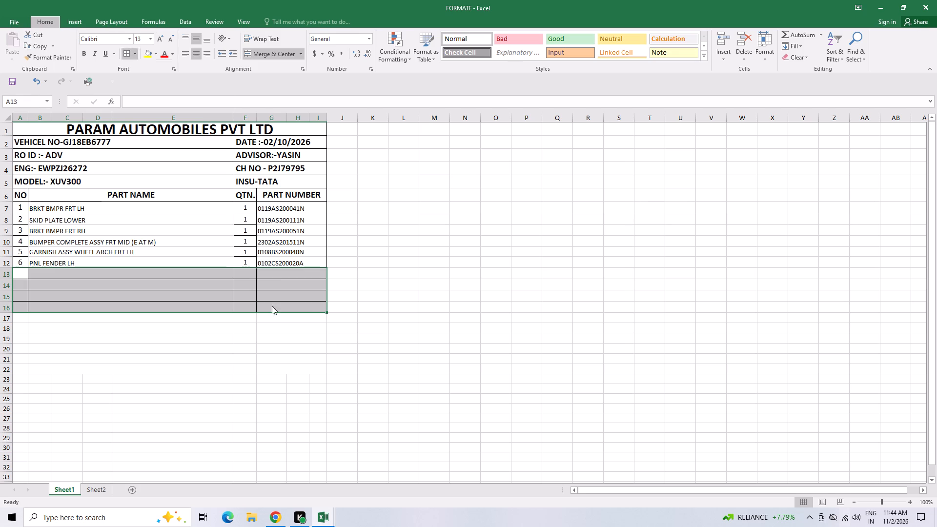
{"action": "left_click", "coordinate": [116, 279]}
Merge the empty cells A13:I22 across each row, and unmerge them all back into single cells.
{"action": "left_click", "coordinate": [23, 271]}
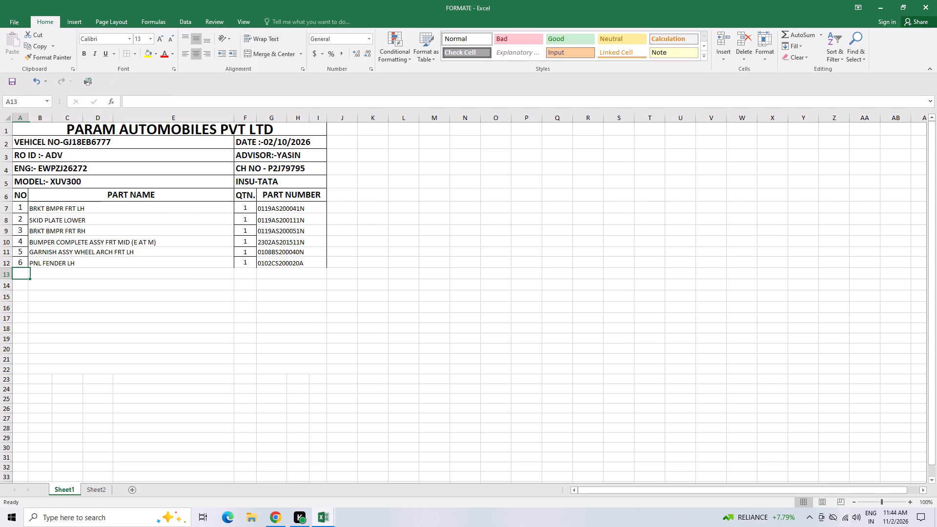
{"action": "left_click", "coordinate": [319, 373], "text": "shift"}
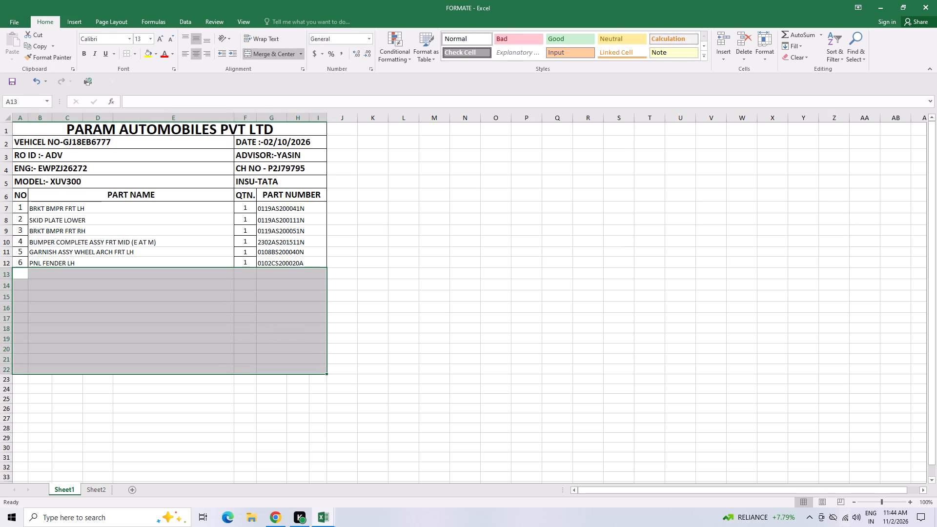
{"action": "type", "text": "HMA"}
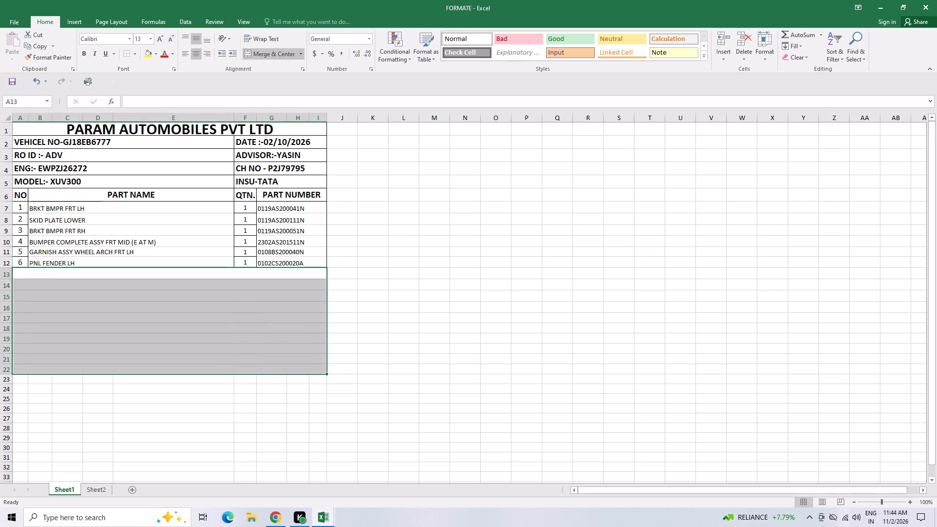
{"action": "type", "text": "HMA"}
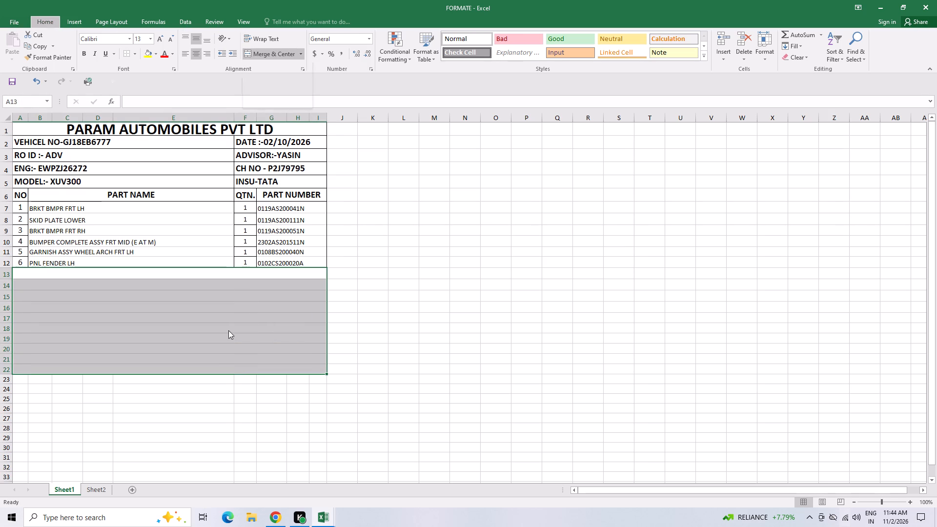
{"action": "left_click", "coordinate": [259, 55]}
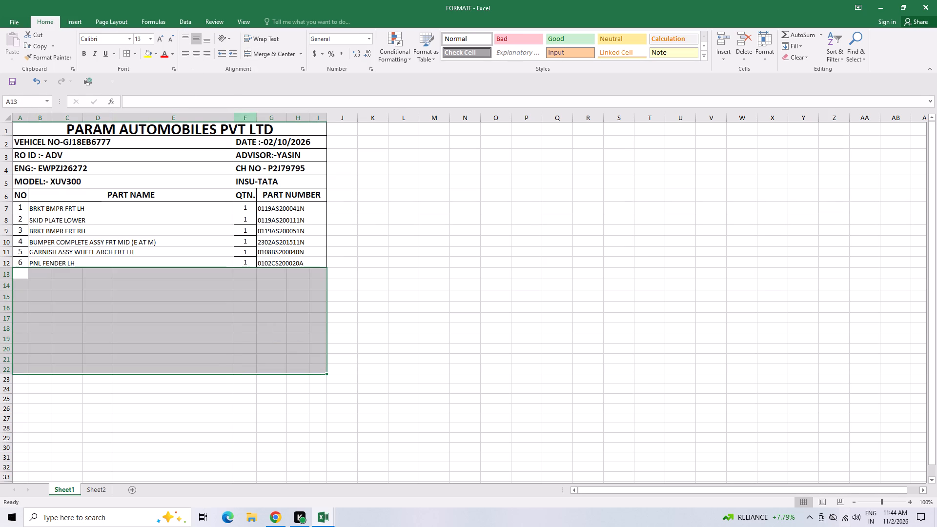
{"action": "left_click", "coordinate": [158, 286]}
{"action": "left_click", "coordinate": [61, 224]}
{"action": "left_click", "coordinate": [104, 266]}
{"action": "left_click", "coordinate": [105, 285]}
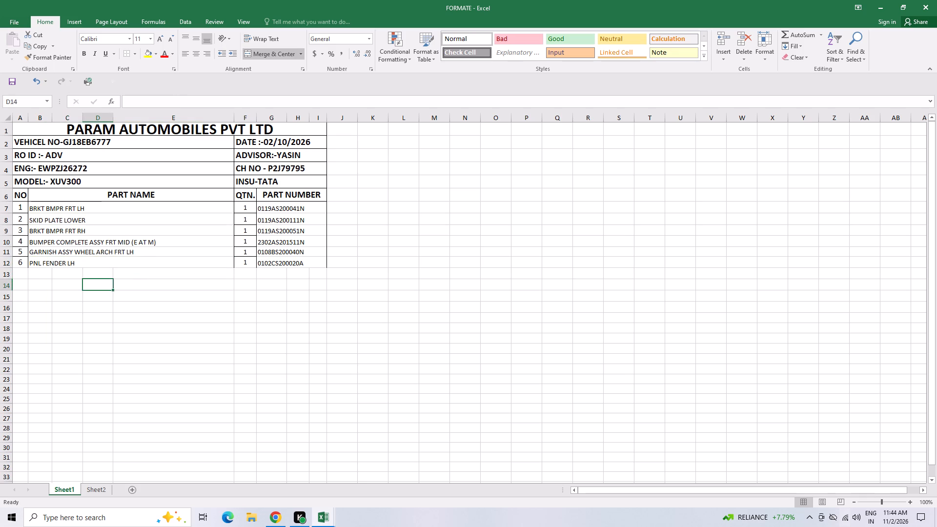
{"action": "left_click", "coordinate": [162, 275]}
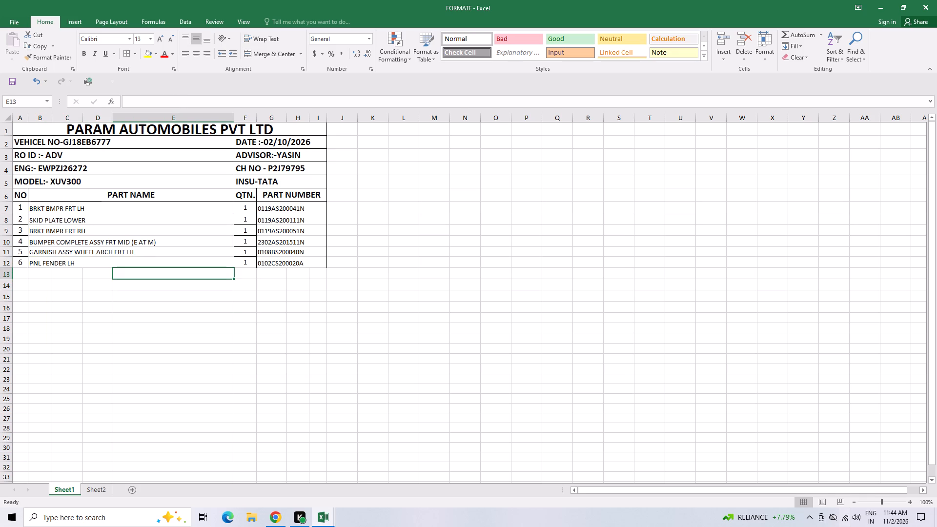
Apply all borders to the whole parts list table, from the title row down to row 12.
{"action": "left_click", "coordinate": [103, 205]}
{"action": "key", "text": "ctrl+a"}
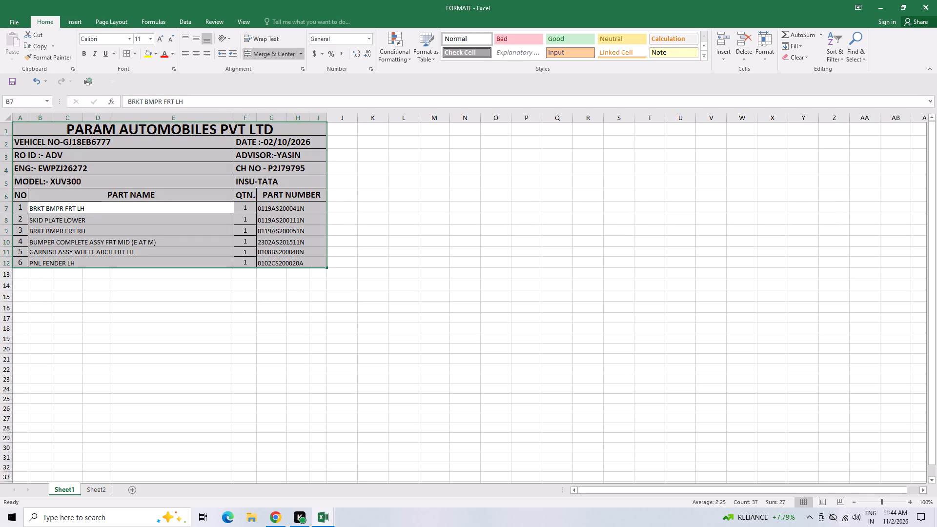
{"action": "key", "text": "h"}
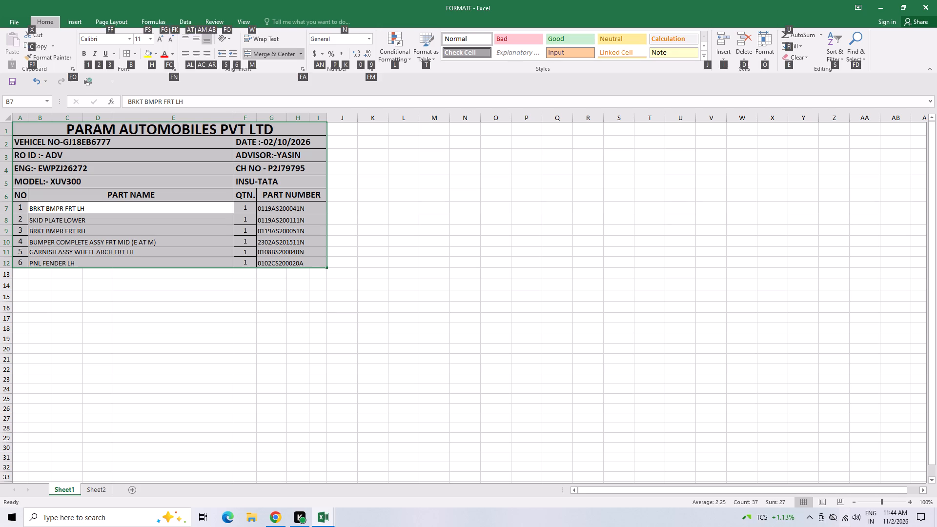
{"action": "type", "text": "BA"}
{"action": "left_click", "coordinate": [147, 239]}
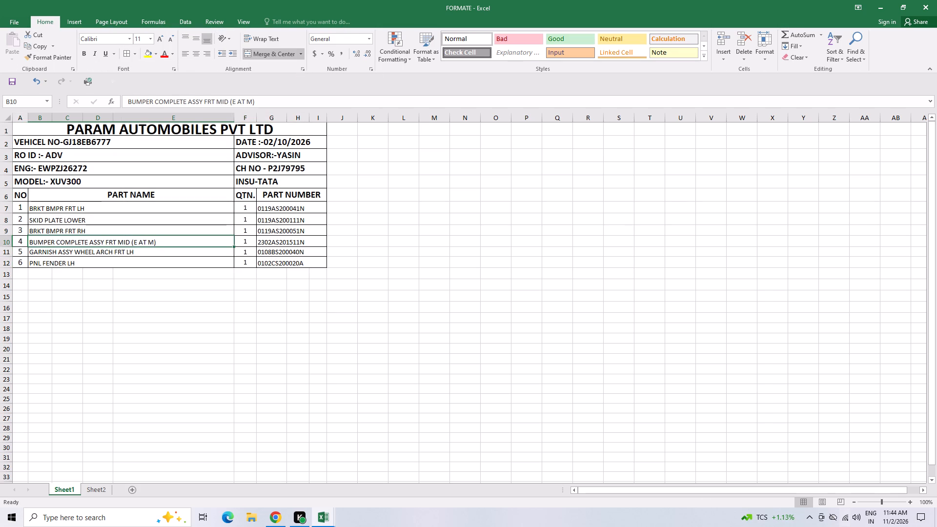
Set the font size of all part entries in A7:I12 to 14.
{"action": "left_click", "coordinate": [24, 208]}
{"action": "left_click", "coordinate": [275, 263], "text": "shift"}
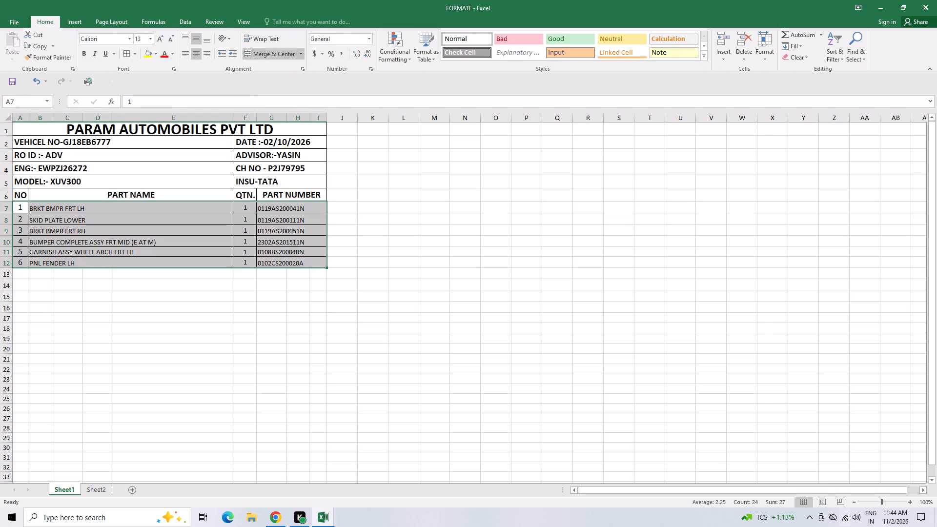
{"action": "left_click", "coordinate": [150, 41]}
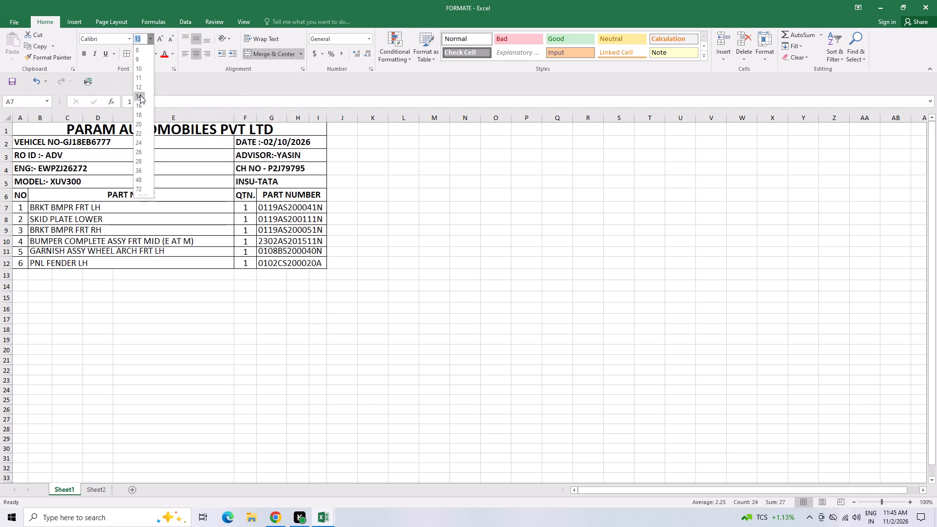
{"action": "left_click", "coordinate": [140, 95]}
{"action": "left_click", "coordinate": [214, 259]}
{"action": "left_click", "coordinate": [277, 261]}
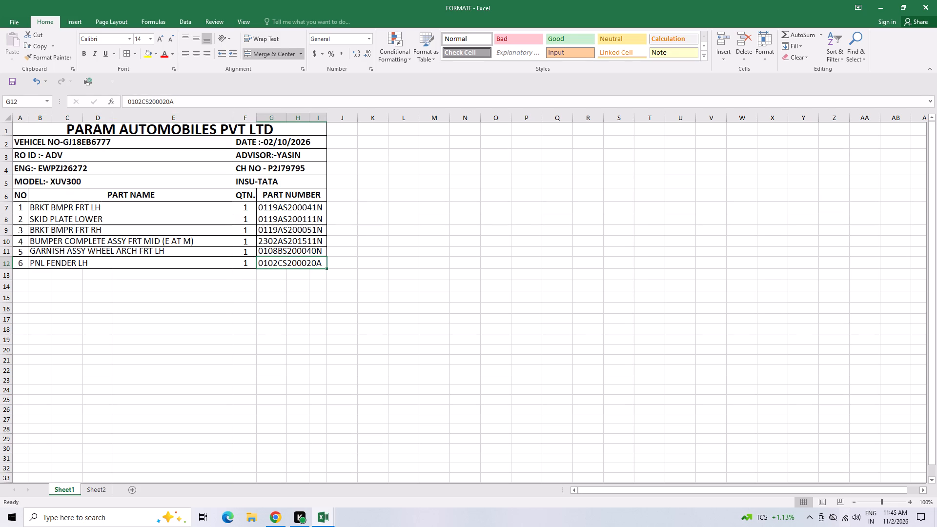
Check the print preview of the finished parts list and return to the sheet.
{"action": "key", "text": "ctrl+p"}
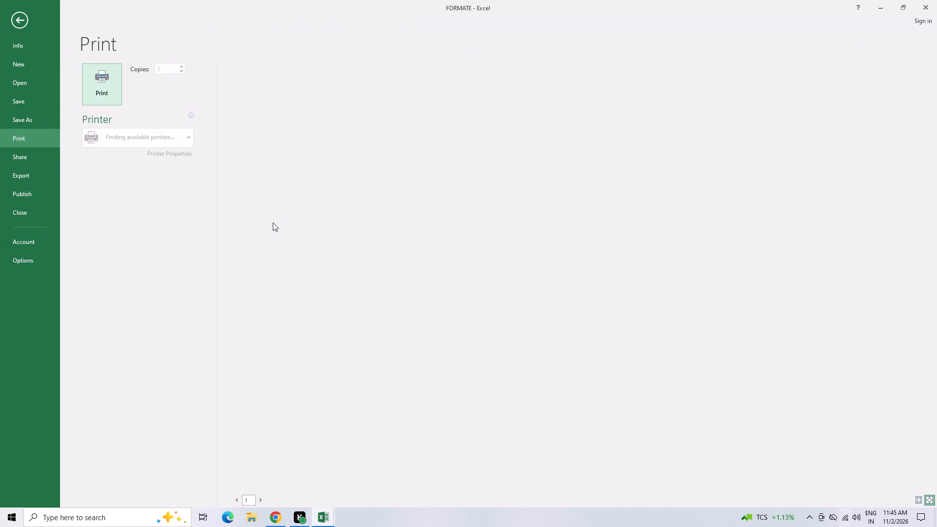
{"action": "left_click", "coordinate": [20, 24]}
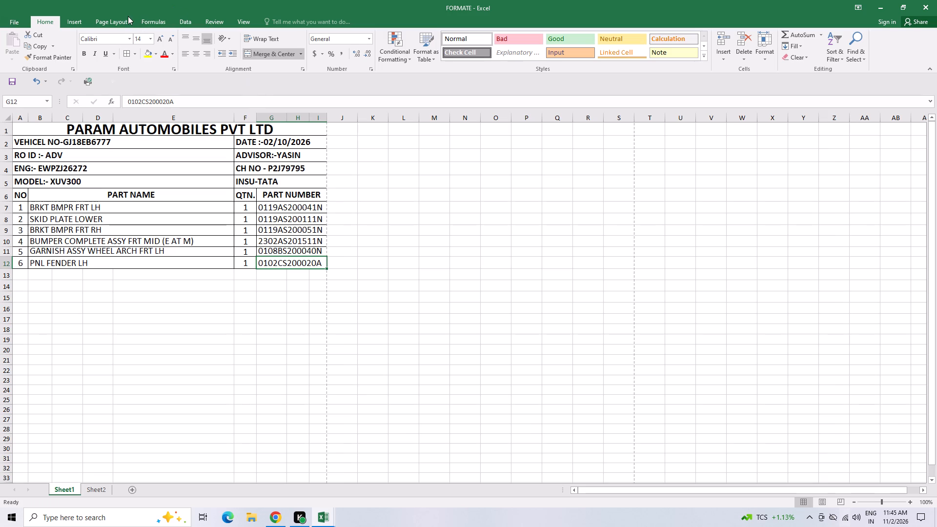
Scale the sheet to print 1 page wide by 1 page tall.
{"action": "left_click", "coordinate": [128, 16]}
{"action": "left_click", "coordinate": [293, 30]}
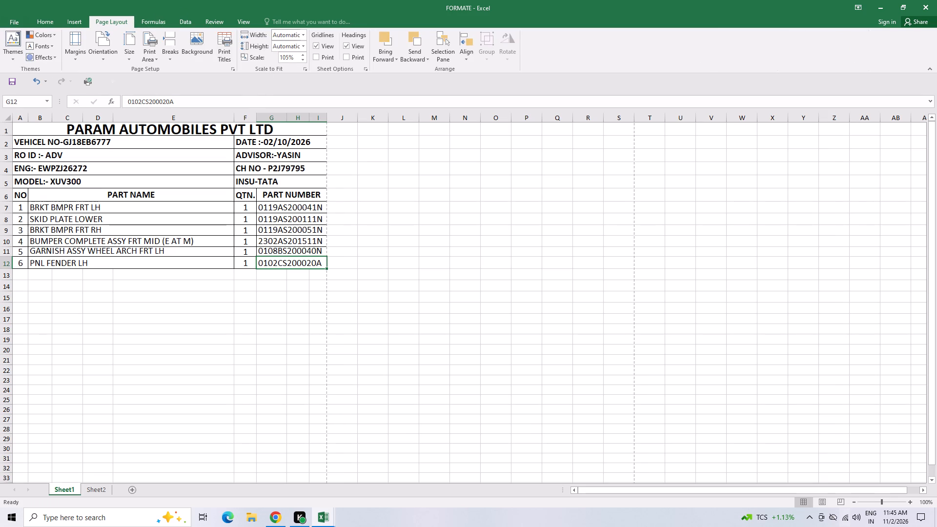
{"action": "left_click", "coordinate": [296, 34]}
{"action": "left_click", "coordinate": [303, 35]}
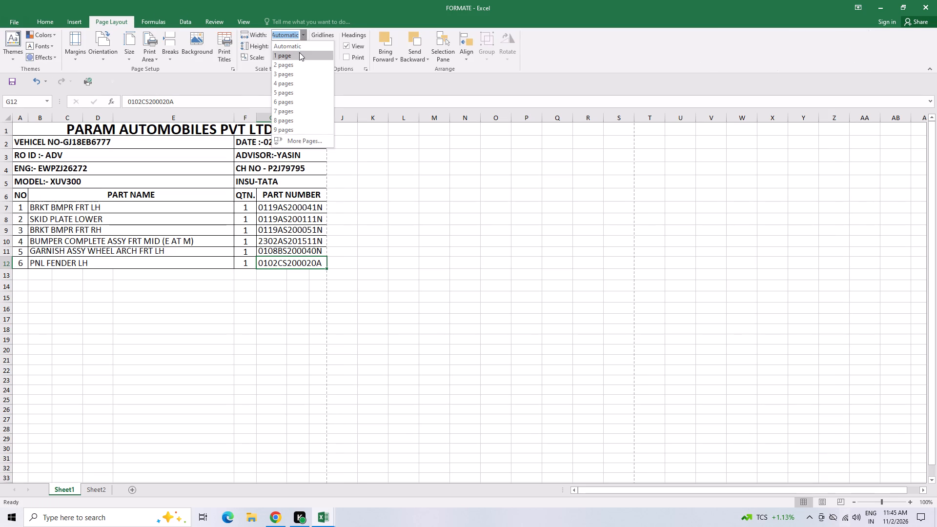
{"action": "left_click", "coordinate": [299, 52]}
{"action": "left_click", "coordinate": [305, 48]}
{"action": "left_click", "coordinate": [298, 67]}
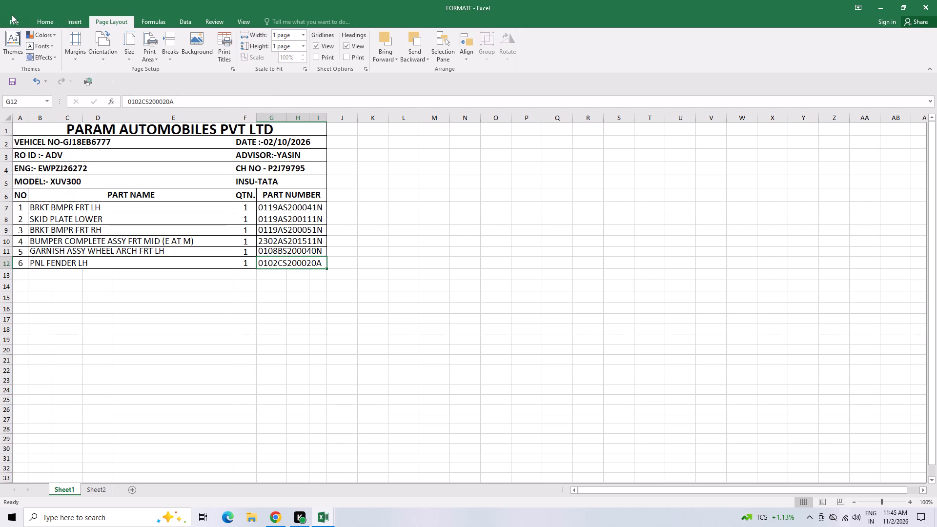
Apply narrow margins in the print settings.
{"action": "key", "text": "ctrl+p"}
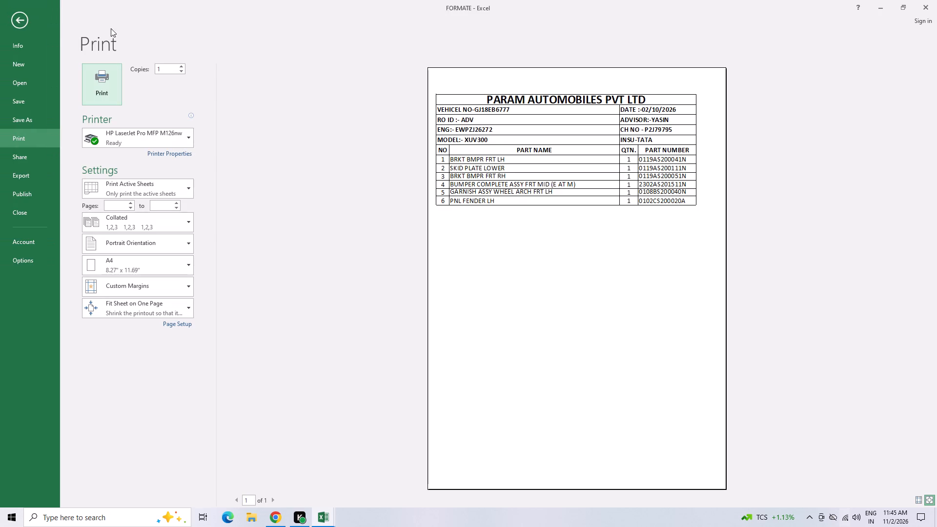
{"action": "left_click", "coordinate": [154, 287]}
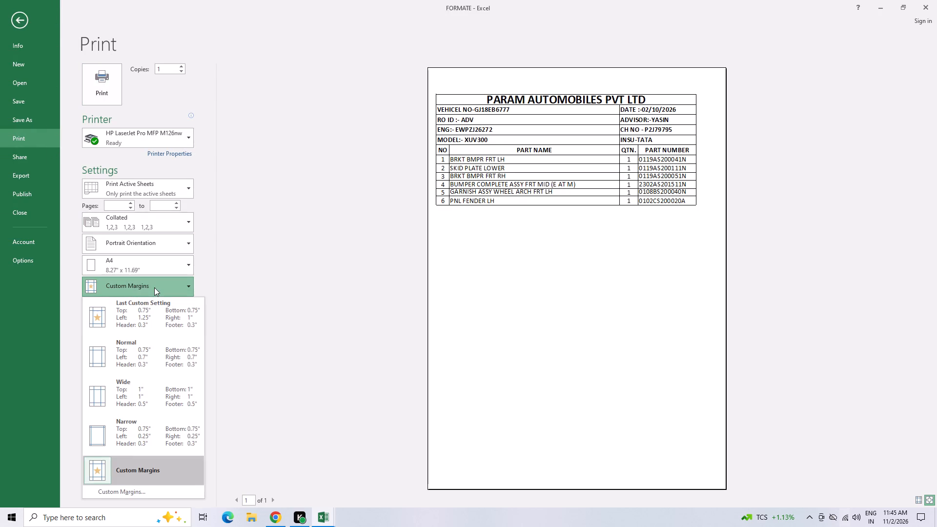
{"action": "left_click", "coordinate": [139, 439]}
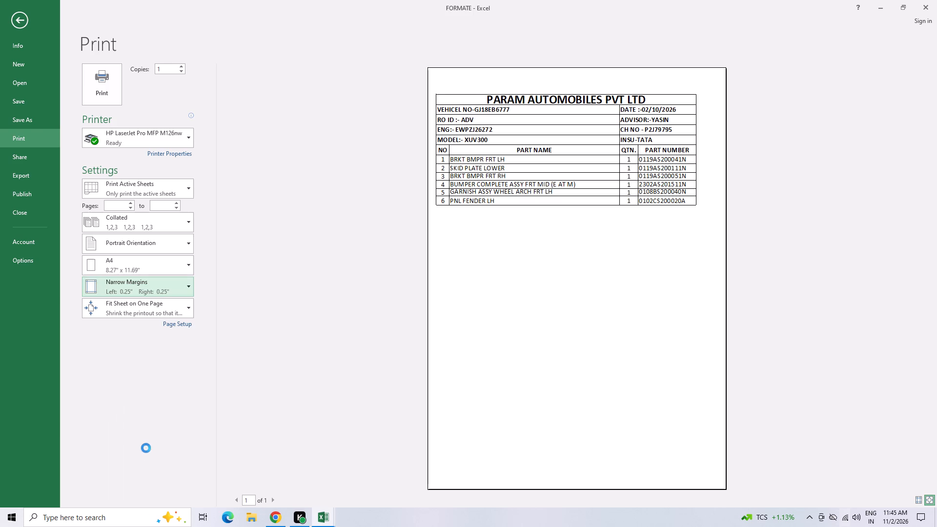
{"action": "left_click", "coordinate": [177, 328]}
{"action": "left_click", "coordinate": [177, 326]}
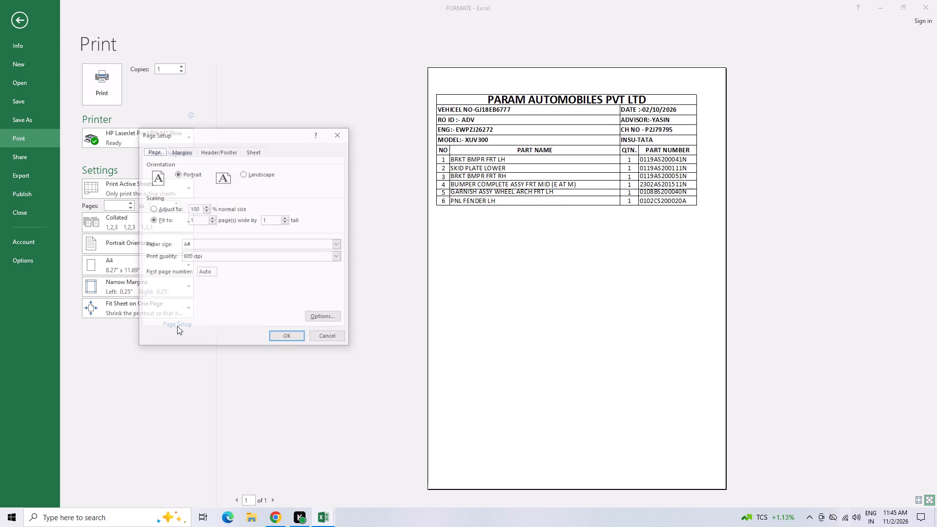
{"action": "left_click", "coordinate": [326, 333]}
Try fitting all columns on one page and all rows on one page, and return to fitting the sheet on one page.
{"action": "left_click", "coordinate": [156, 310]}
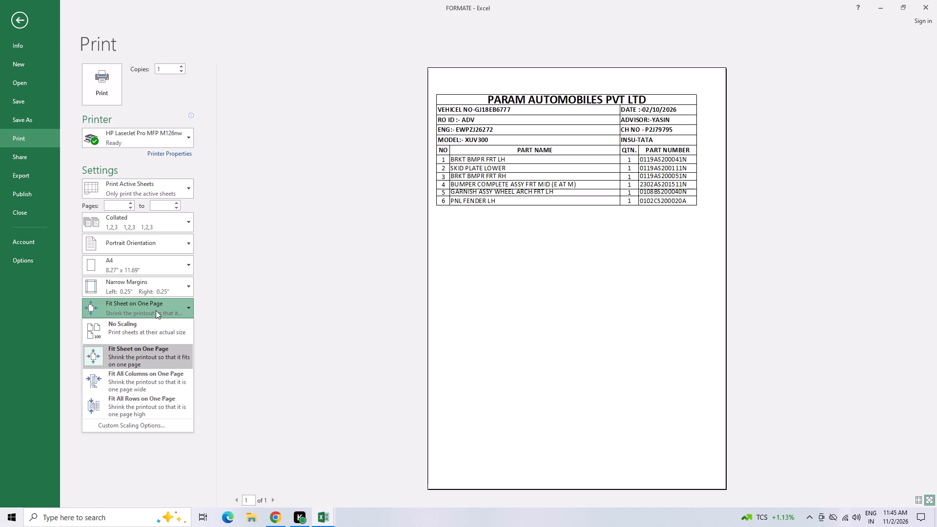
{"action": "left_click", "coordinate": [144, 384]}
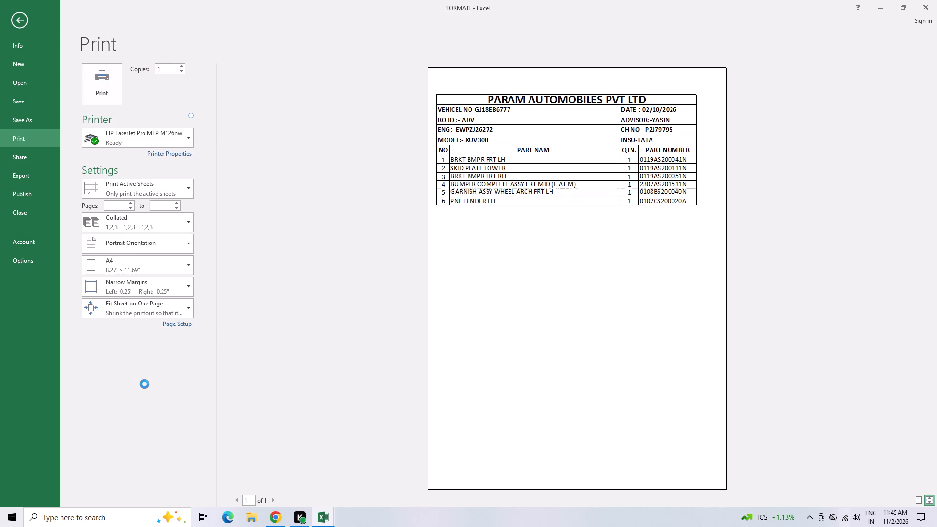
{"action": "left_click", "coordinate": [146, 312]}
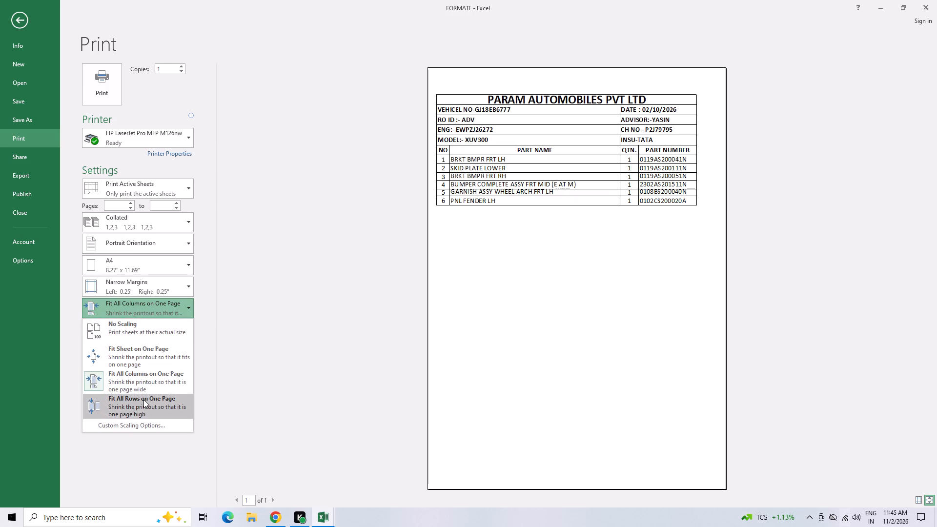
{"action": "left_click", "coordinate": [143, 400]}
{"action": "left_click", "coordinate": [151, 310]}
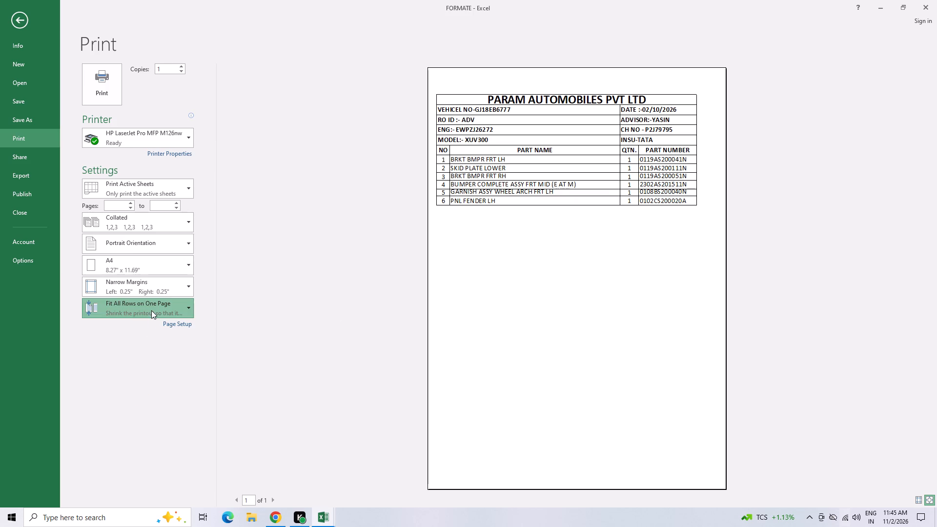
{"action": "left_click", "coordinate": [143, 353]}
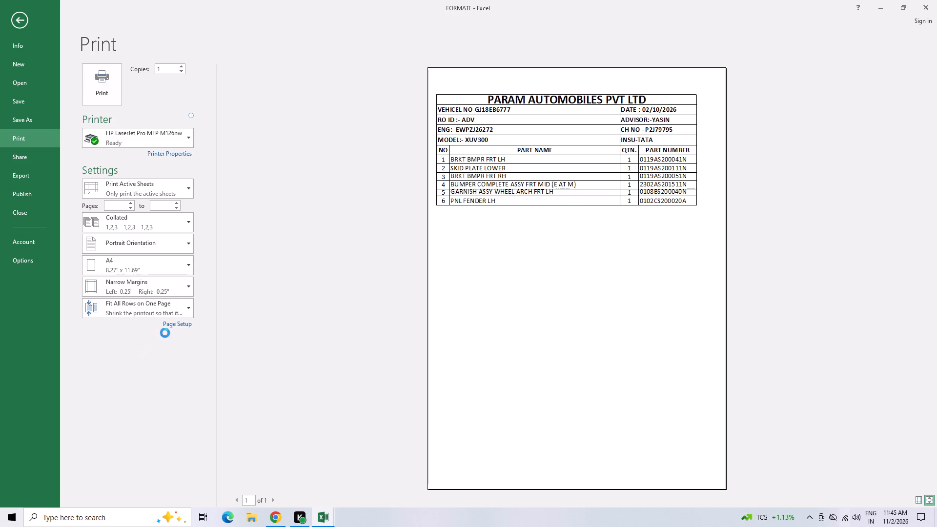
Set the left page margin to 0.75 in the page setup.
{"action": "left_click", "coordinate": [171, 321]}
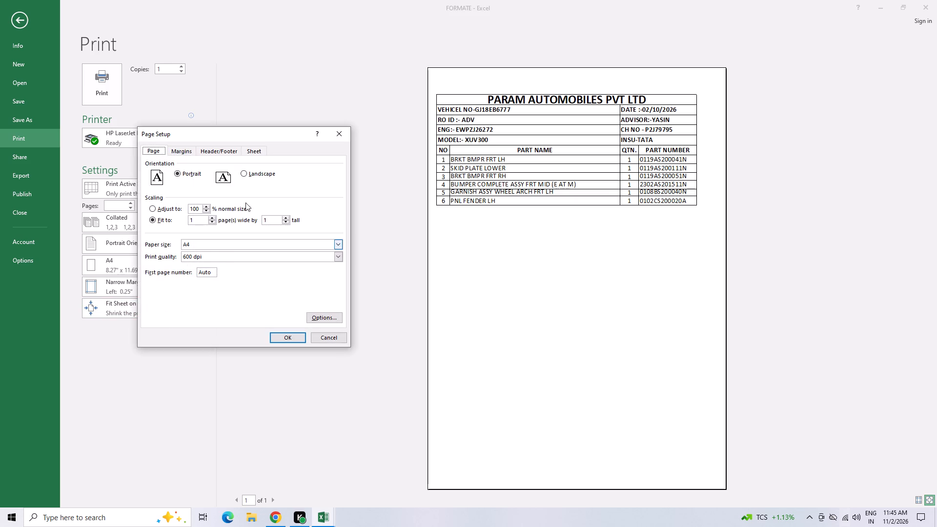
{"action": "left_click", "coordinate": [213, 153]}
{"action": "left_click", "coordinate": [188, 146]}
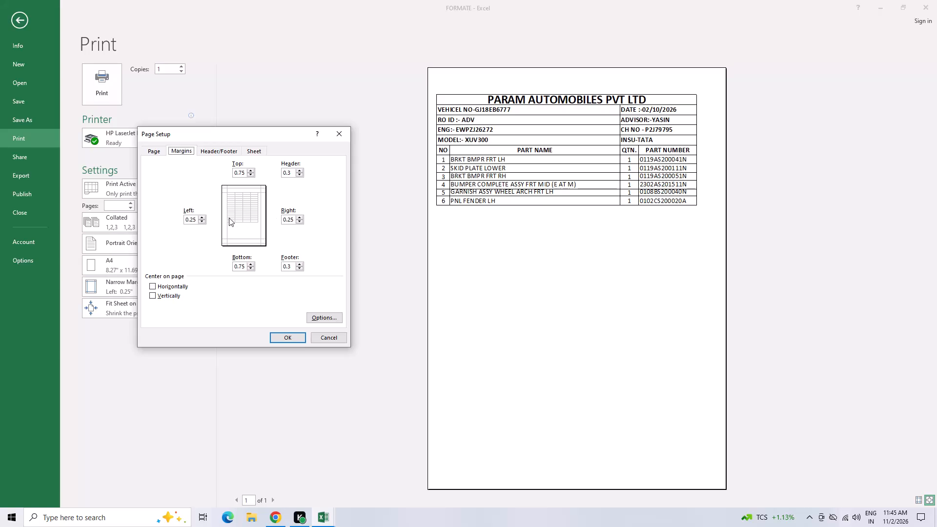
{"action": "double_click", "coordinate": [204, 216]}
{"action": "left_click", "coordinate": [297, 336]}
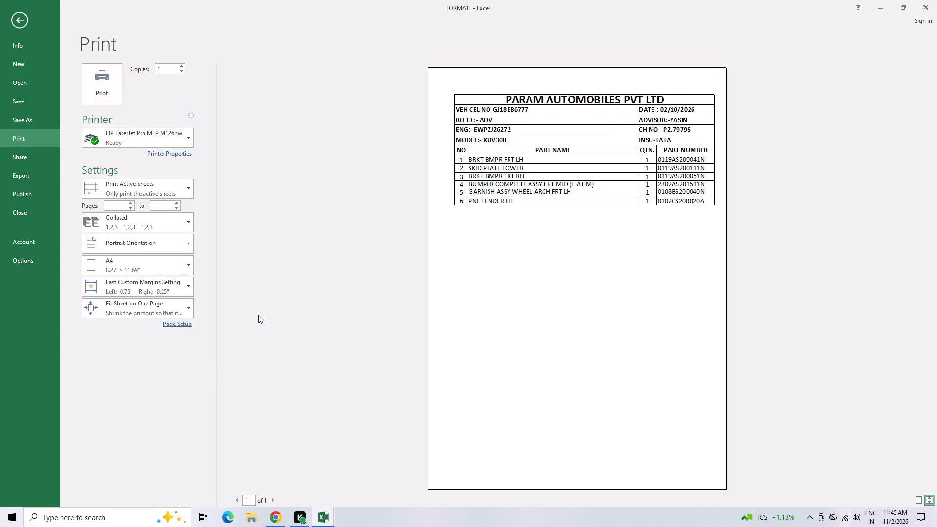
Set the left page margin to 0.5 in the page setup and return to the sheet.
{"action": "left_click", "coordinate": [182, 324]}
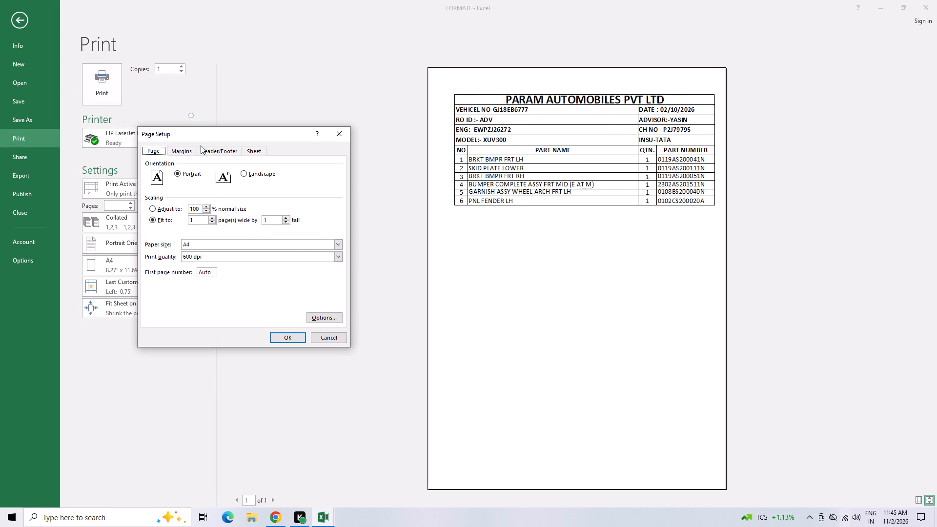
{"action": "left_click", "coordinate": [195, 153]}
{"action": "left_click", "coordinate": [202, 222]}
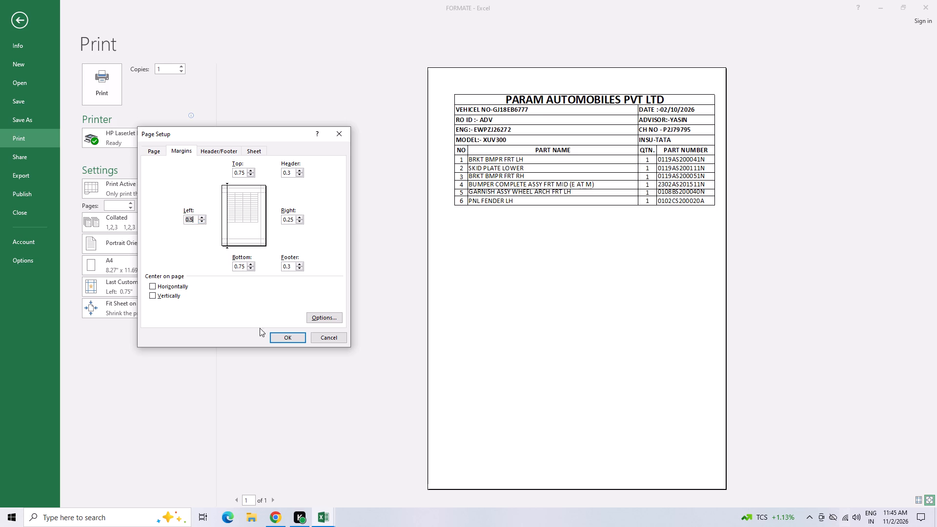
{"action": "left_click", "coordinate": [276, 336]}
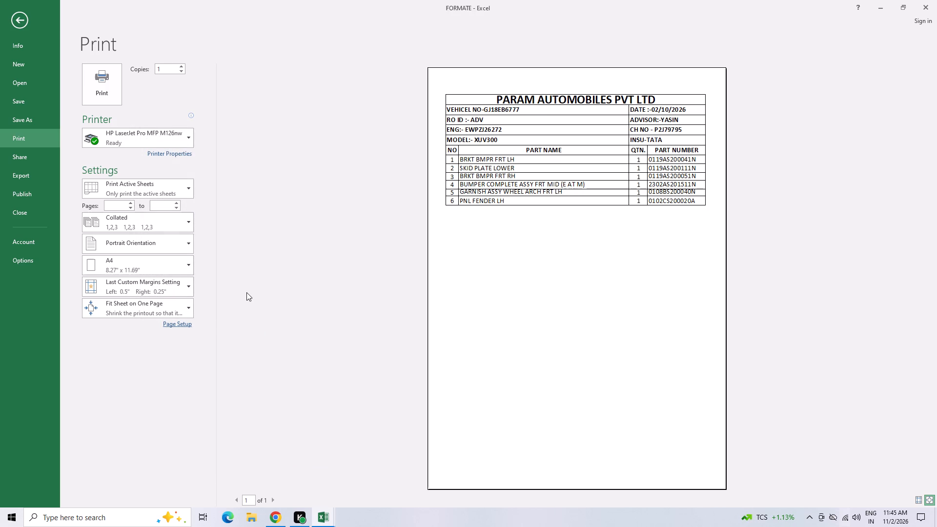
{"action": "left_click", "coordinate": [19, 21]}
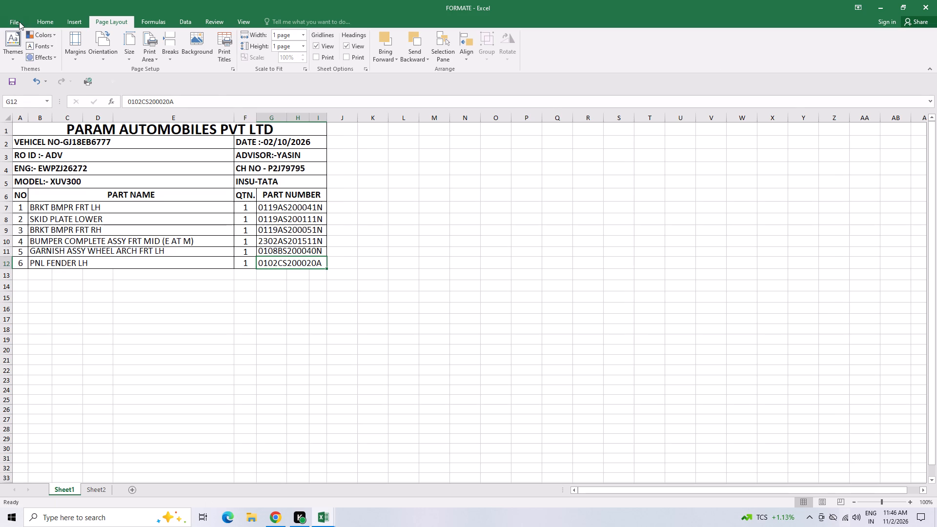
Insert blank cells above the PARAM AUTOMOBILES PVT LTD title, shifting the existing cells down.
{"action": "left_click", "coordinate": [135, 131]}
{"action": "right_click", "coordinate": [135, 131]}
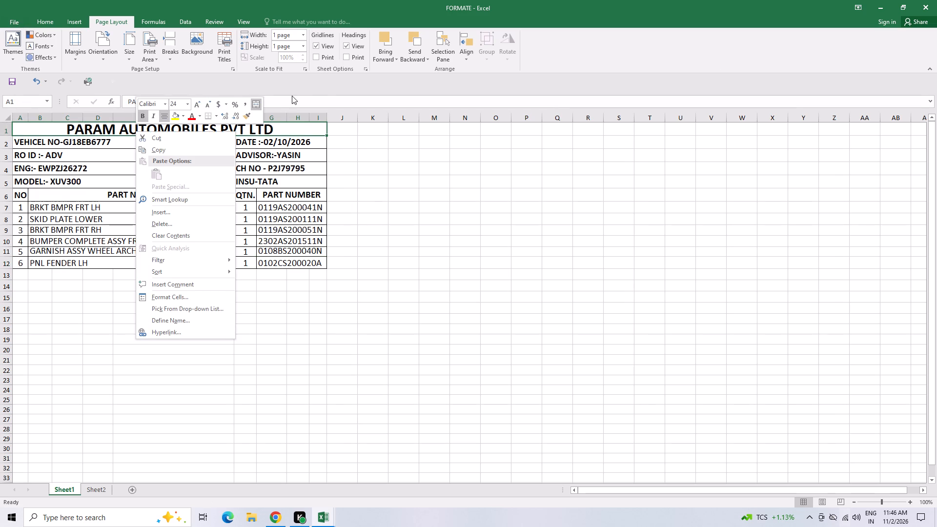
{"action": "left_click", "coordinate": [78, 130]}
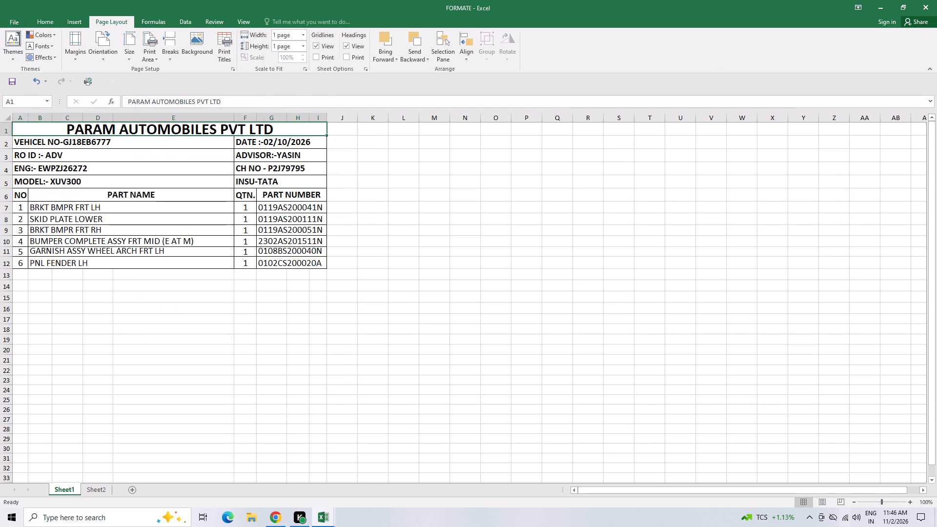
{"action": "left_click", "coordinate": [102, 130]}
{"action": "left_click", "coordinate": [45, 22]}
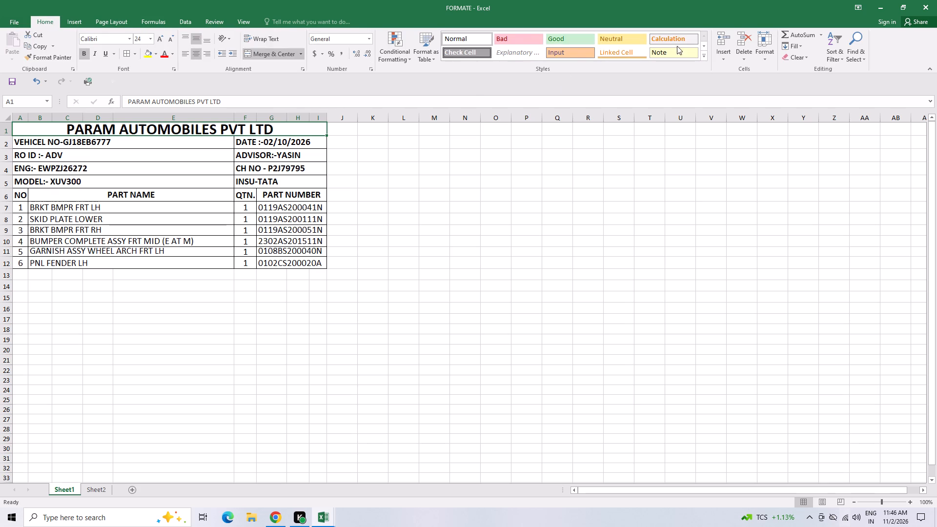
{"action": "left_click", "coordinate": [715, 57]}
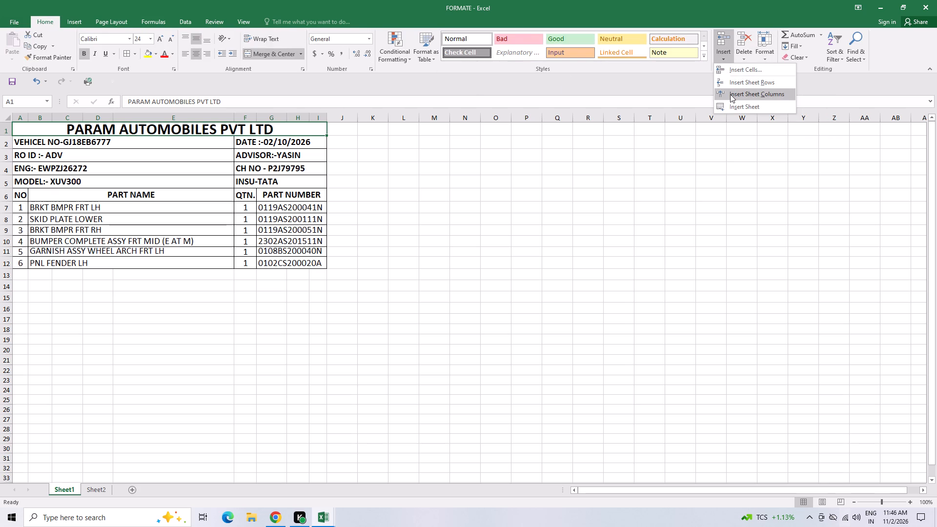
{"action": "left_click", "coordinate": [737, 69]}
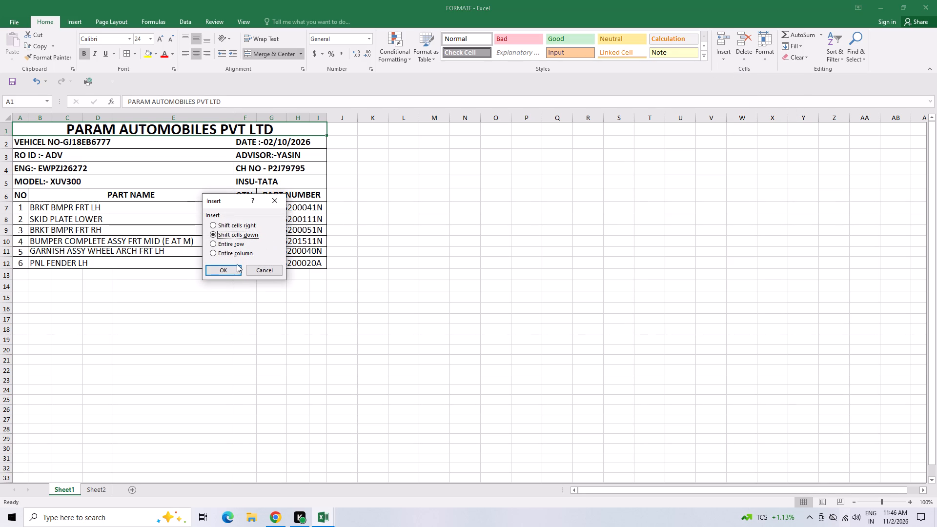
{"action": "left_click", "coordinate": [235, 265]}
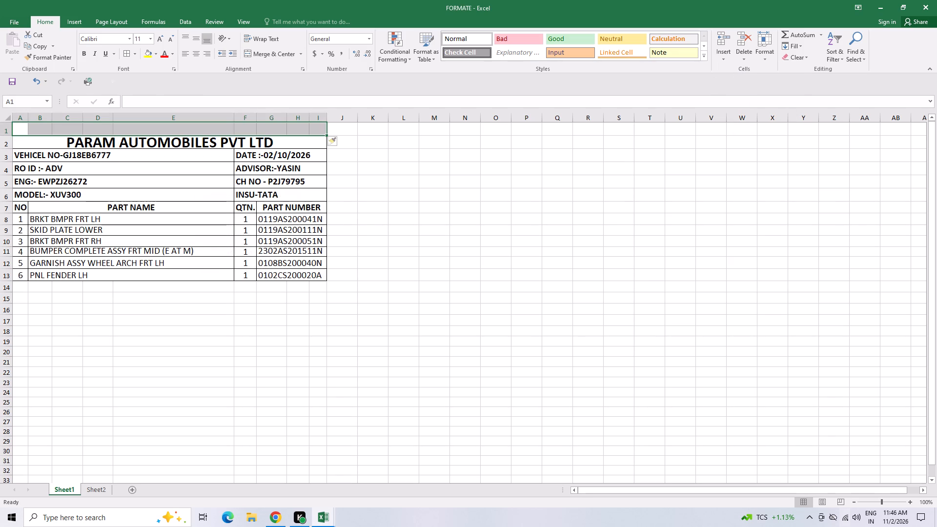
Merge A1:I2 across each row, and merge the blank row with the title row into one title cell.
{"action": "left_click", "coordinate": [268, 144], "text": "shift"}
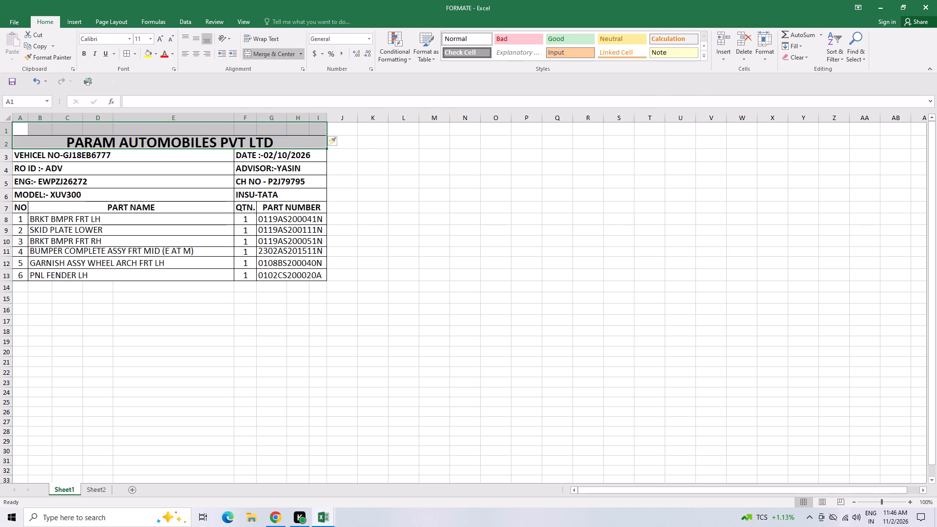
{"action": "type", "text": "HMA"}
{"action": "left_click", "coordinate": [249, 129]}
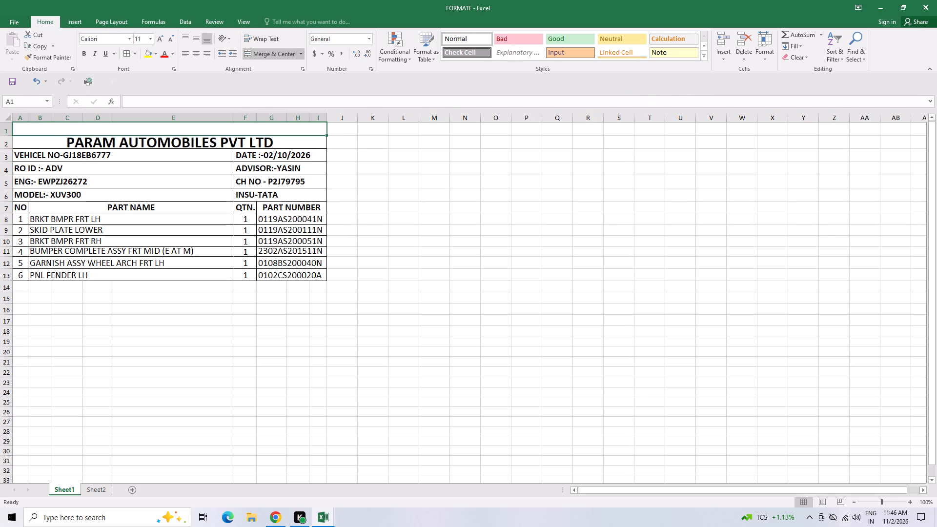
{"action": "left_click", "coordinate": [254, 141], "text": "shift"}
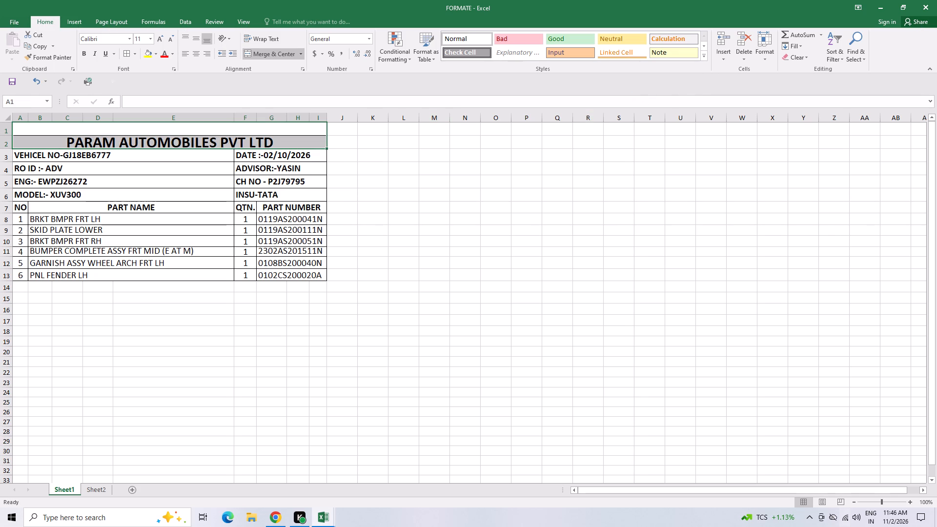
{"action": "left_click", "coordinate": [298, 55]}
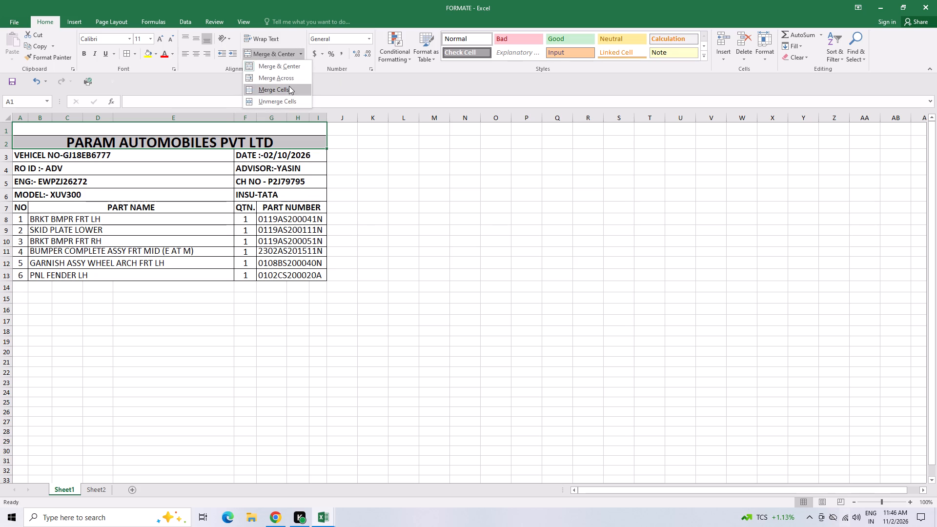
{"action": "left_click", "coordinate": [288, 87]}
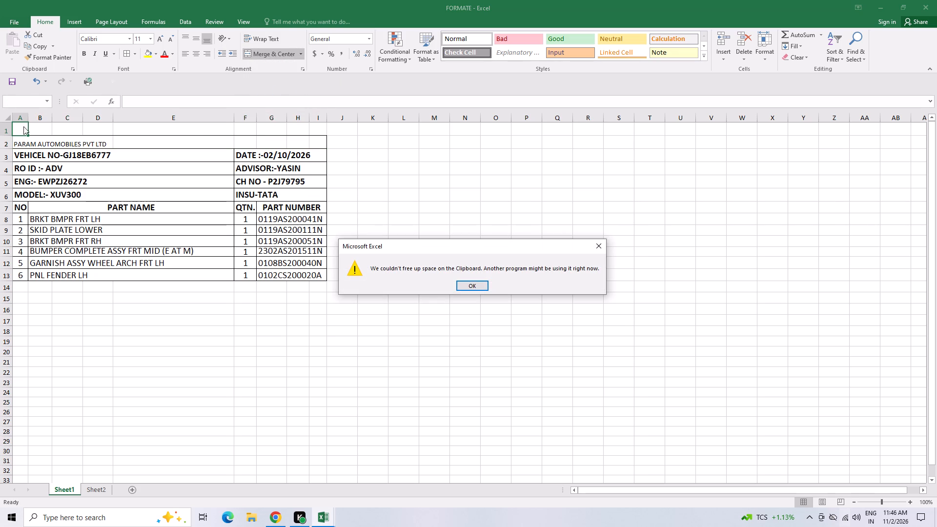
{"action": "left_click", "coordinate": [320, 129], "text": "shift"}
{"action": "left_click", "coordinate": [471, 286]}
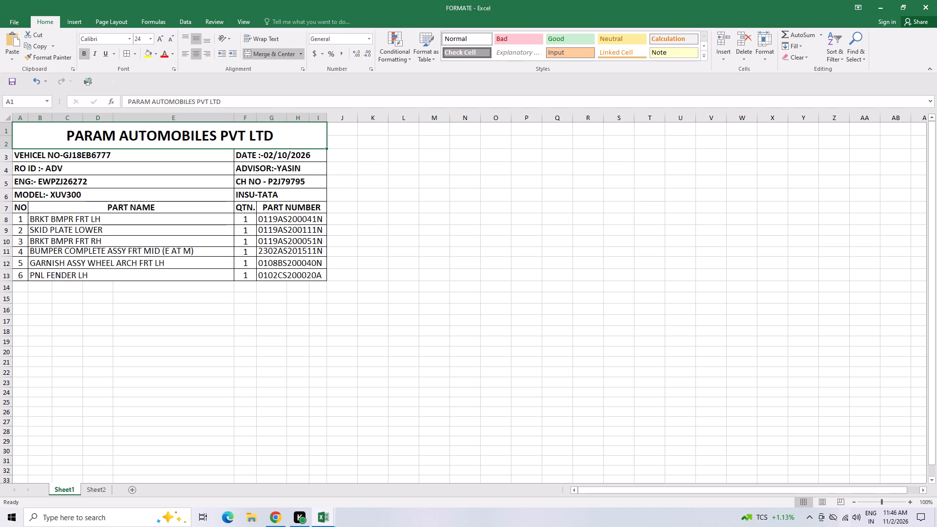
Enlarge the PARAM AUTOMOBILES PVT LTD title, trying font sizes 28 and 36 before setting it to 34.
{"action": "left_click", "coordinate": [149, 41]}
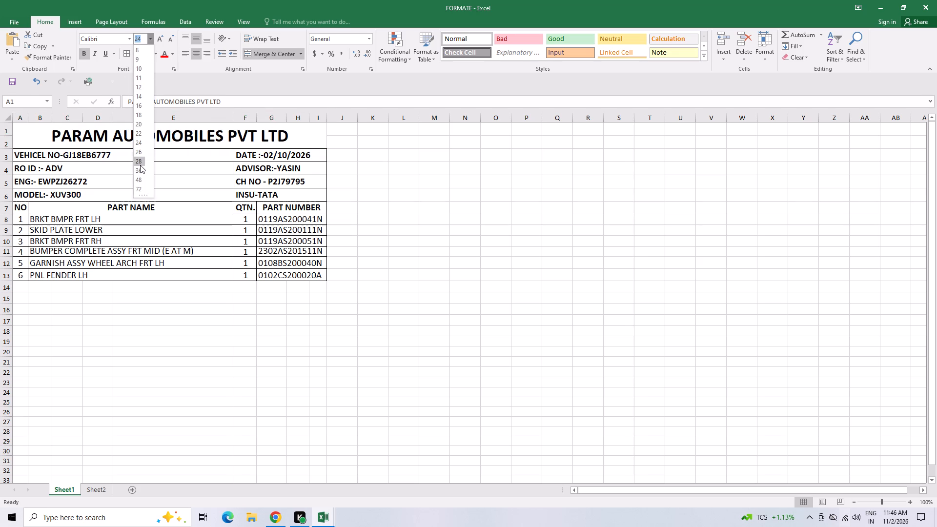
{"action": "left_click", "coordinate": [140, 165]}
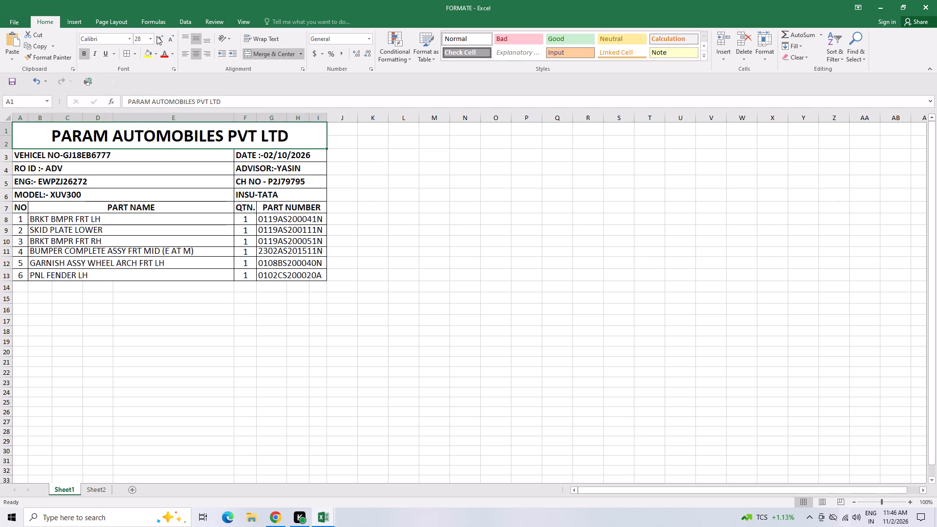
{"action": "left_click", "coordinate": [157, 36]}
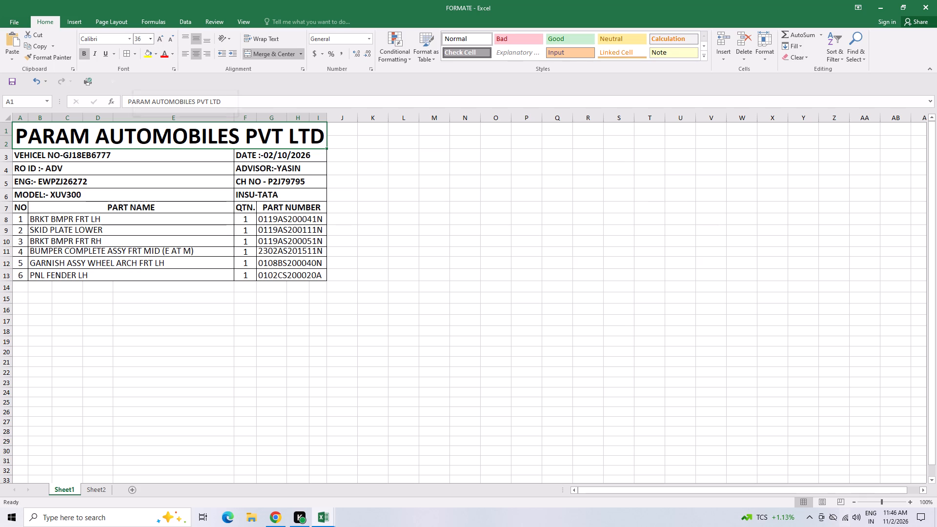
{"action": "left_click_drag", "start_coordinate": [145, 40], "coordinate": [129, 38]}
{"action": "key", "text": "ctrl+a"}
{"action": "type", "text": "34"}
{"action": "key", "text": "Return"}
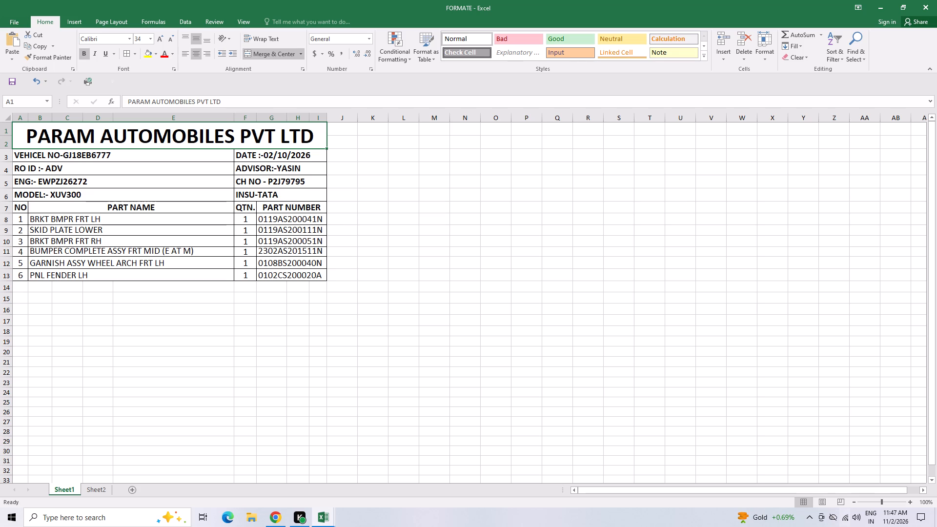
Check the print preview of the parts list with the enlarged title and return to the sheet.
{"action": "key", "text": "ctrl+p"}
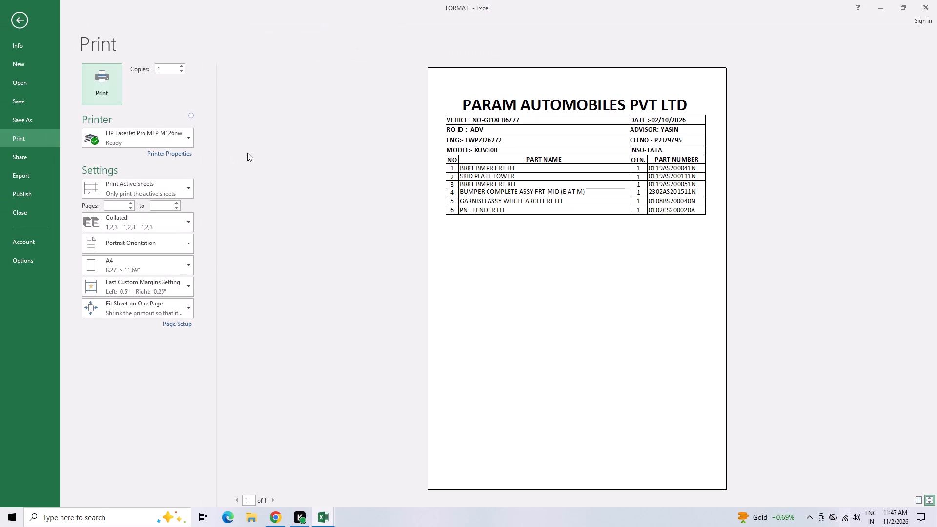
{"action": "left_click", "coordinate": [12, 19]}
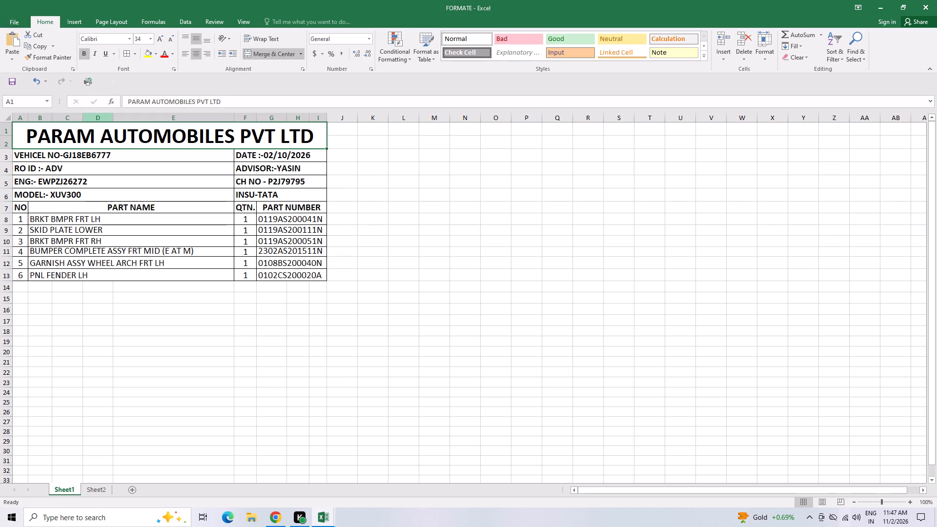
Apply all borders to the whole parts list, A1:I13, including the merged title cell.
{"action": "key", "text": "ctrl+a"}
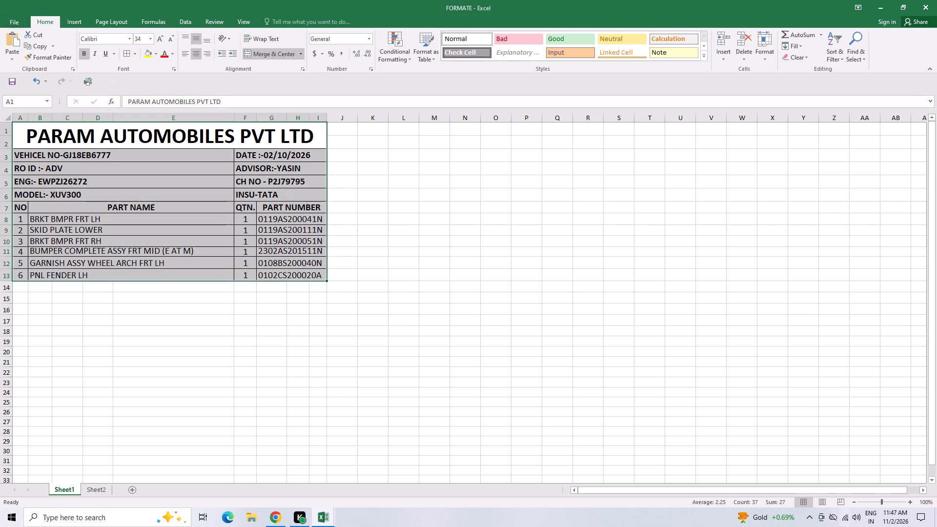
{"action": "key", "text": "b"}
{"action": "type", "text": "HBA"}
Increase the number of copies by one and print the active sheet on the HP LaserJet Pro MFP M126nw.
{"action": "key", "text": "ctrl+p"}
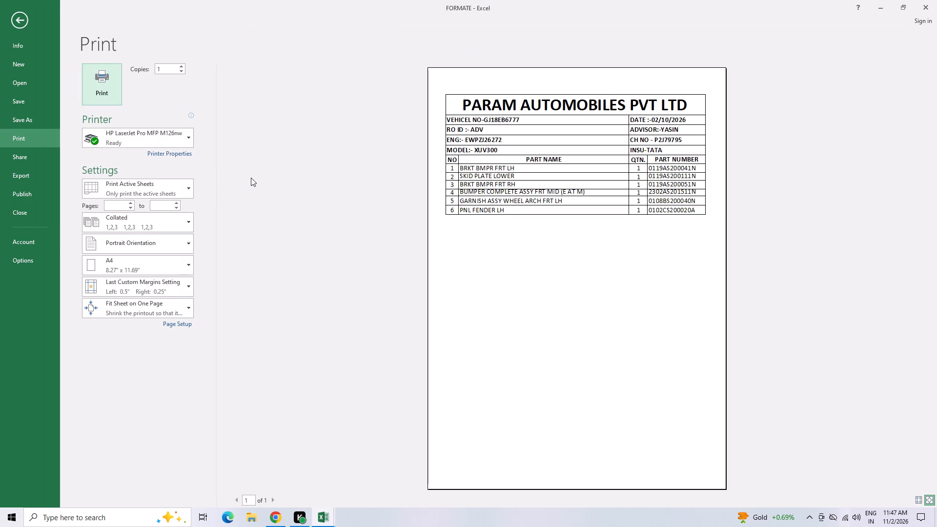
{"action": "left_click", "coordinate": [181, 66]}
{"action": "left_click", "coordinate": [97, 83]}
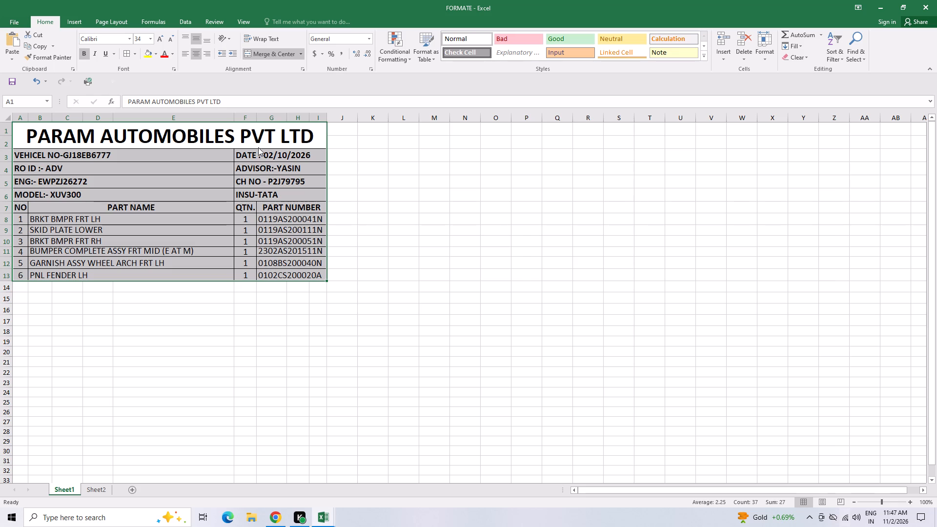
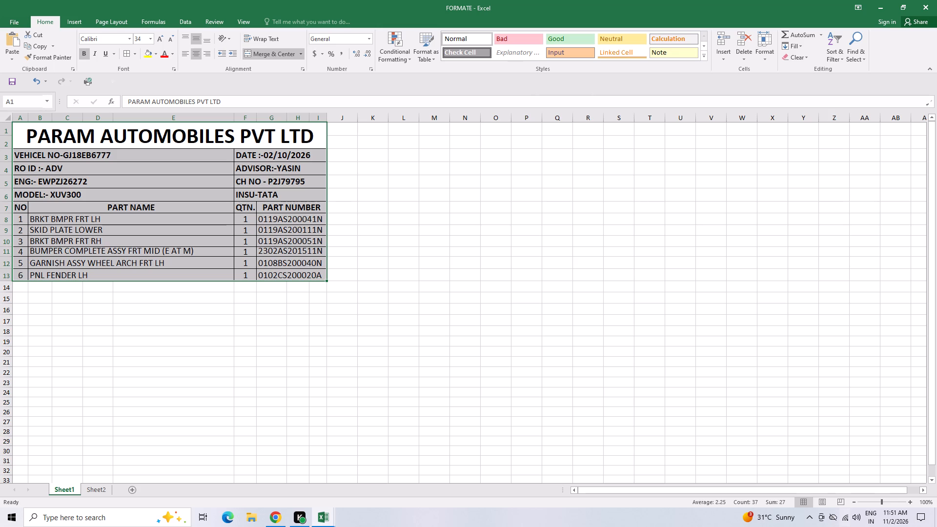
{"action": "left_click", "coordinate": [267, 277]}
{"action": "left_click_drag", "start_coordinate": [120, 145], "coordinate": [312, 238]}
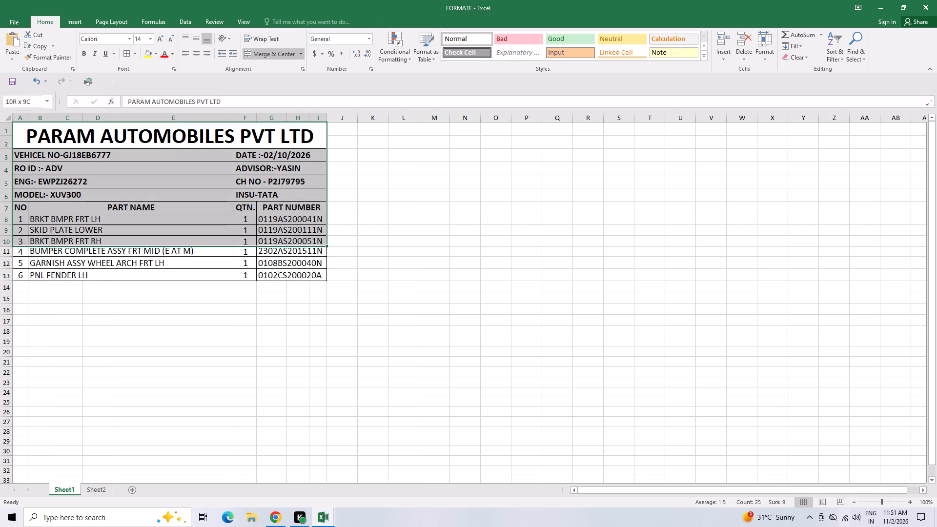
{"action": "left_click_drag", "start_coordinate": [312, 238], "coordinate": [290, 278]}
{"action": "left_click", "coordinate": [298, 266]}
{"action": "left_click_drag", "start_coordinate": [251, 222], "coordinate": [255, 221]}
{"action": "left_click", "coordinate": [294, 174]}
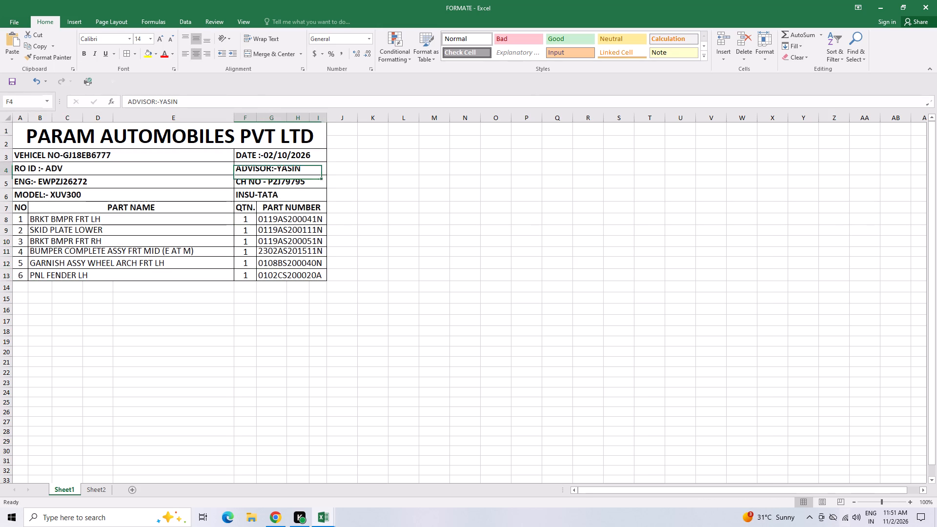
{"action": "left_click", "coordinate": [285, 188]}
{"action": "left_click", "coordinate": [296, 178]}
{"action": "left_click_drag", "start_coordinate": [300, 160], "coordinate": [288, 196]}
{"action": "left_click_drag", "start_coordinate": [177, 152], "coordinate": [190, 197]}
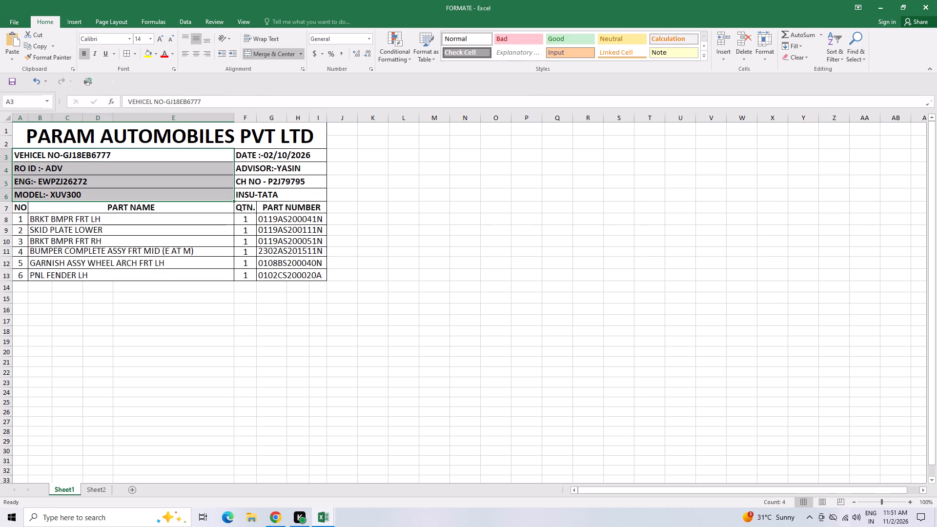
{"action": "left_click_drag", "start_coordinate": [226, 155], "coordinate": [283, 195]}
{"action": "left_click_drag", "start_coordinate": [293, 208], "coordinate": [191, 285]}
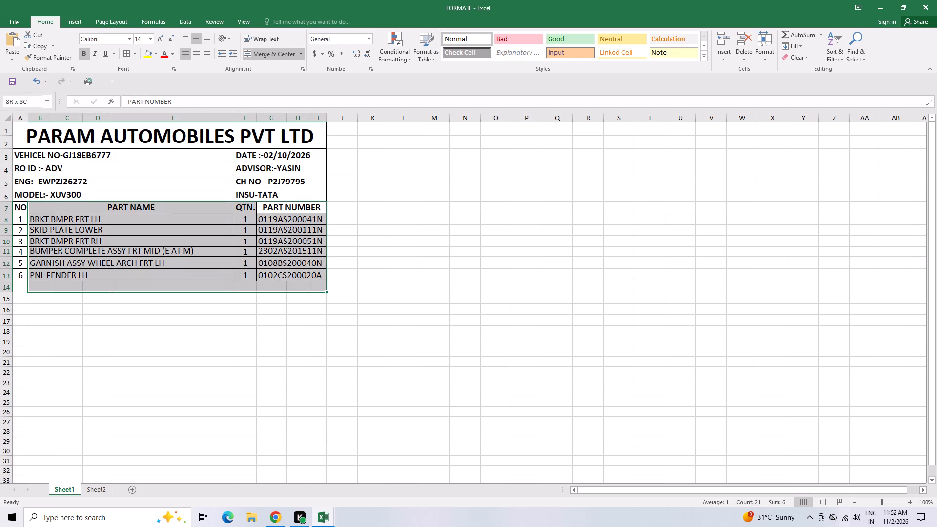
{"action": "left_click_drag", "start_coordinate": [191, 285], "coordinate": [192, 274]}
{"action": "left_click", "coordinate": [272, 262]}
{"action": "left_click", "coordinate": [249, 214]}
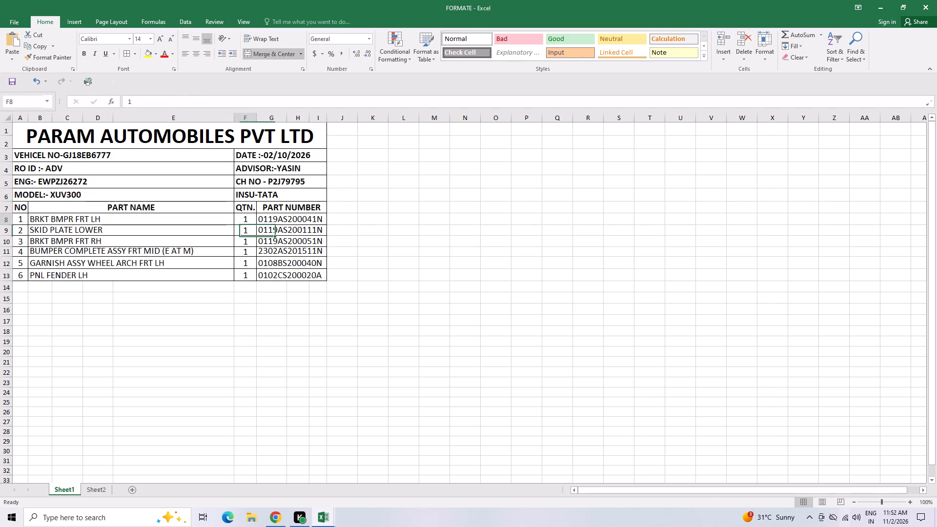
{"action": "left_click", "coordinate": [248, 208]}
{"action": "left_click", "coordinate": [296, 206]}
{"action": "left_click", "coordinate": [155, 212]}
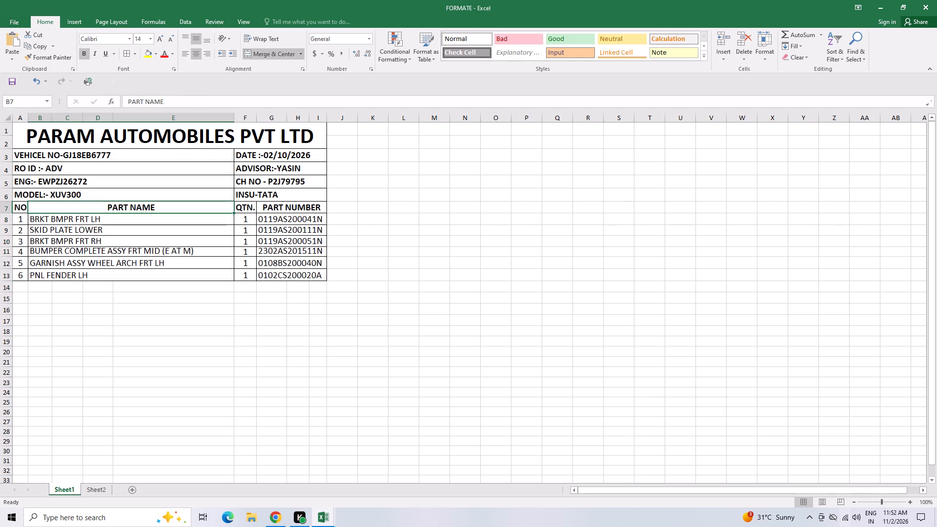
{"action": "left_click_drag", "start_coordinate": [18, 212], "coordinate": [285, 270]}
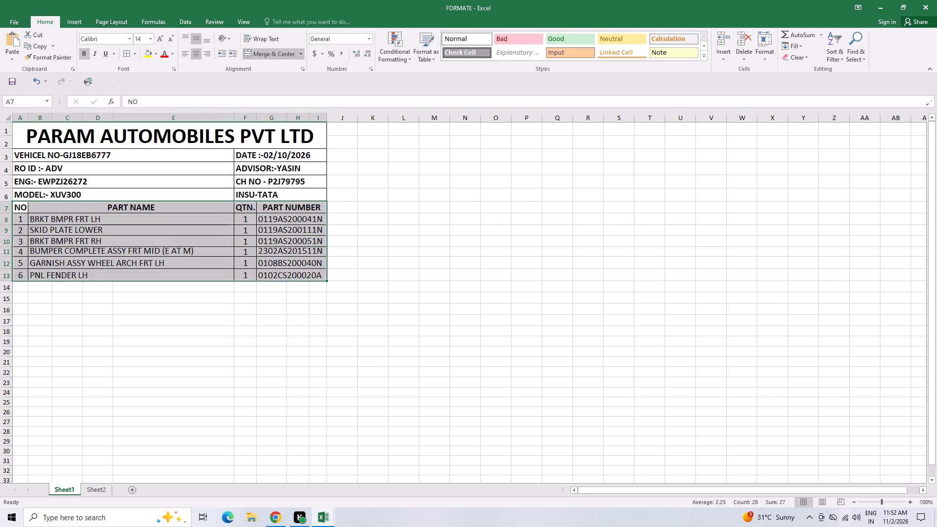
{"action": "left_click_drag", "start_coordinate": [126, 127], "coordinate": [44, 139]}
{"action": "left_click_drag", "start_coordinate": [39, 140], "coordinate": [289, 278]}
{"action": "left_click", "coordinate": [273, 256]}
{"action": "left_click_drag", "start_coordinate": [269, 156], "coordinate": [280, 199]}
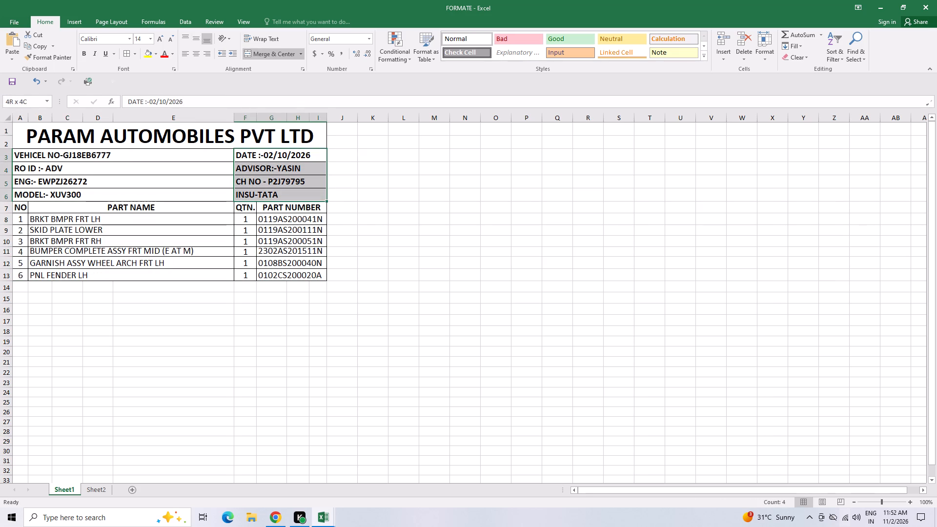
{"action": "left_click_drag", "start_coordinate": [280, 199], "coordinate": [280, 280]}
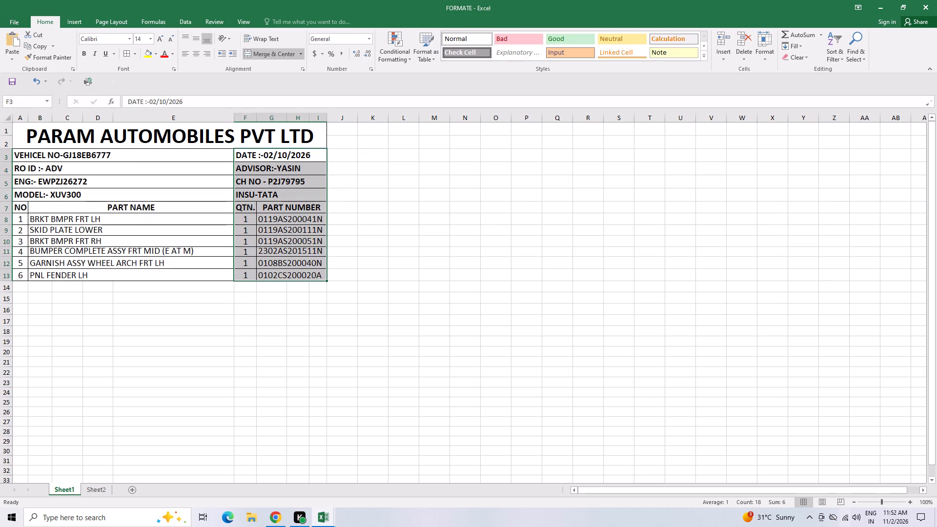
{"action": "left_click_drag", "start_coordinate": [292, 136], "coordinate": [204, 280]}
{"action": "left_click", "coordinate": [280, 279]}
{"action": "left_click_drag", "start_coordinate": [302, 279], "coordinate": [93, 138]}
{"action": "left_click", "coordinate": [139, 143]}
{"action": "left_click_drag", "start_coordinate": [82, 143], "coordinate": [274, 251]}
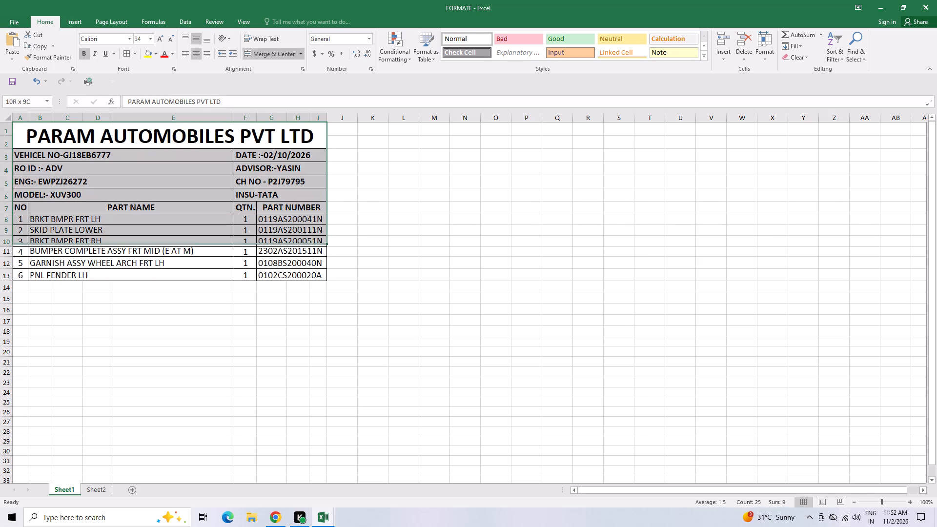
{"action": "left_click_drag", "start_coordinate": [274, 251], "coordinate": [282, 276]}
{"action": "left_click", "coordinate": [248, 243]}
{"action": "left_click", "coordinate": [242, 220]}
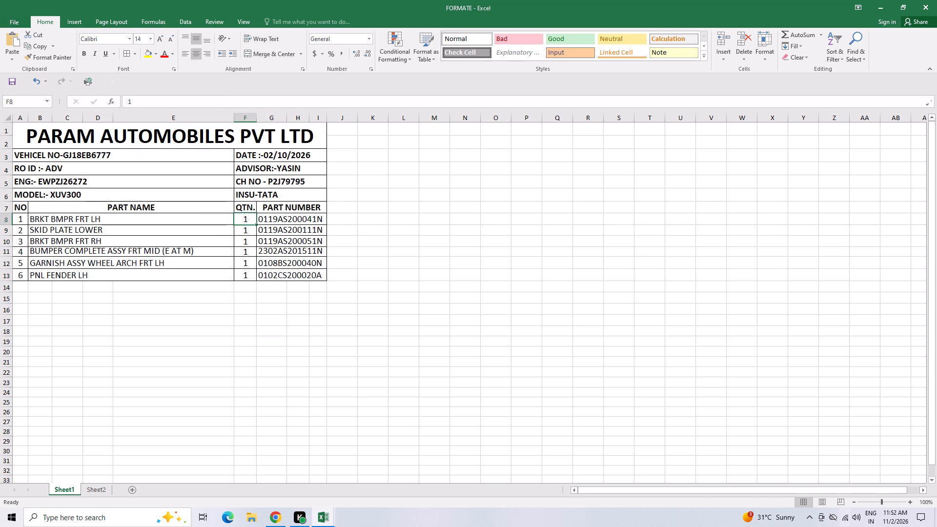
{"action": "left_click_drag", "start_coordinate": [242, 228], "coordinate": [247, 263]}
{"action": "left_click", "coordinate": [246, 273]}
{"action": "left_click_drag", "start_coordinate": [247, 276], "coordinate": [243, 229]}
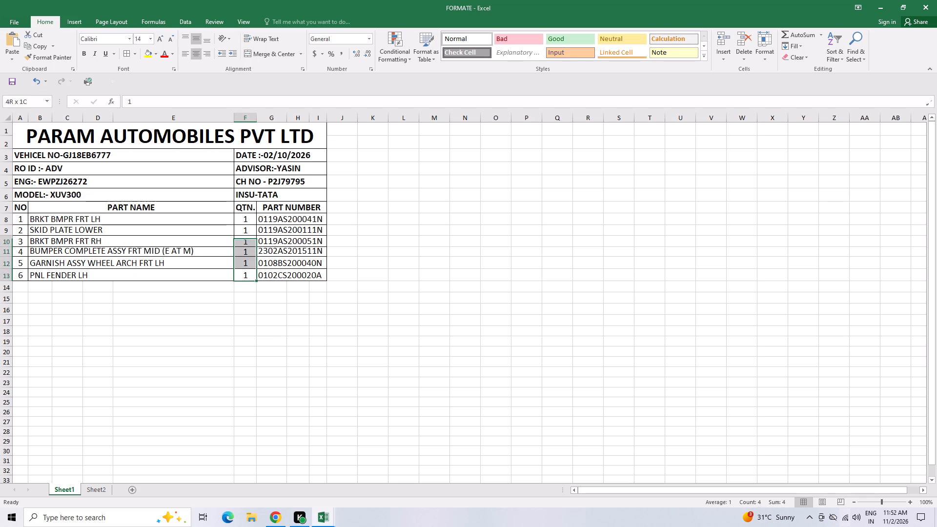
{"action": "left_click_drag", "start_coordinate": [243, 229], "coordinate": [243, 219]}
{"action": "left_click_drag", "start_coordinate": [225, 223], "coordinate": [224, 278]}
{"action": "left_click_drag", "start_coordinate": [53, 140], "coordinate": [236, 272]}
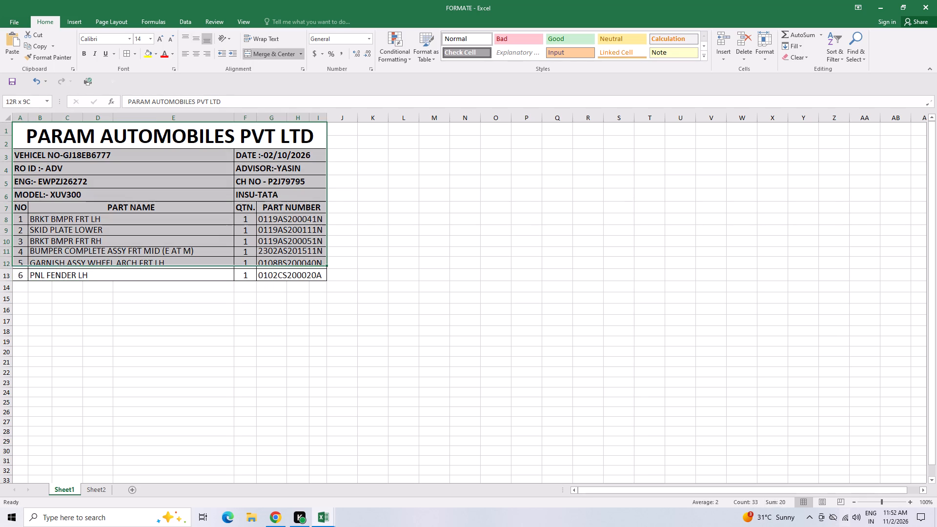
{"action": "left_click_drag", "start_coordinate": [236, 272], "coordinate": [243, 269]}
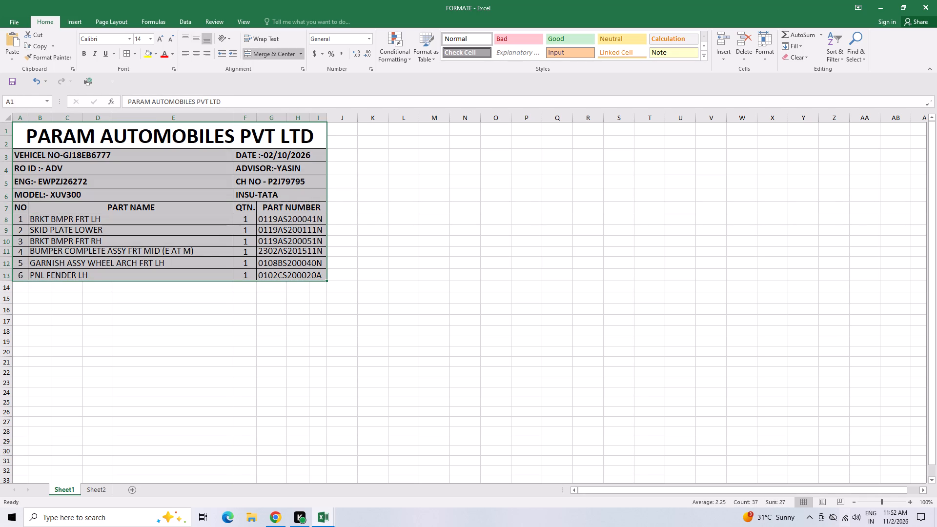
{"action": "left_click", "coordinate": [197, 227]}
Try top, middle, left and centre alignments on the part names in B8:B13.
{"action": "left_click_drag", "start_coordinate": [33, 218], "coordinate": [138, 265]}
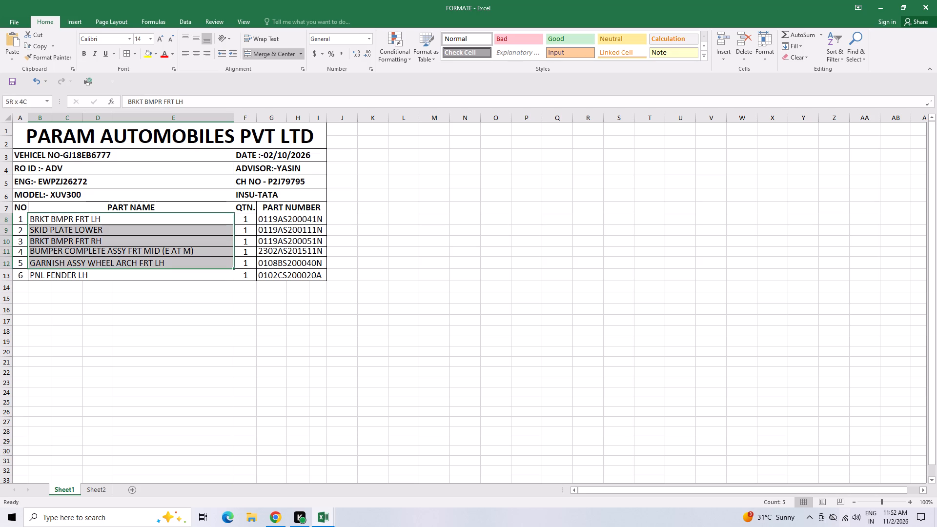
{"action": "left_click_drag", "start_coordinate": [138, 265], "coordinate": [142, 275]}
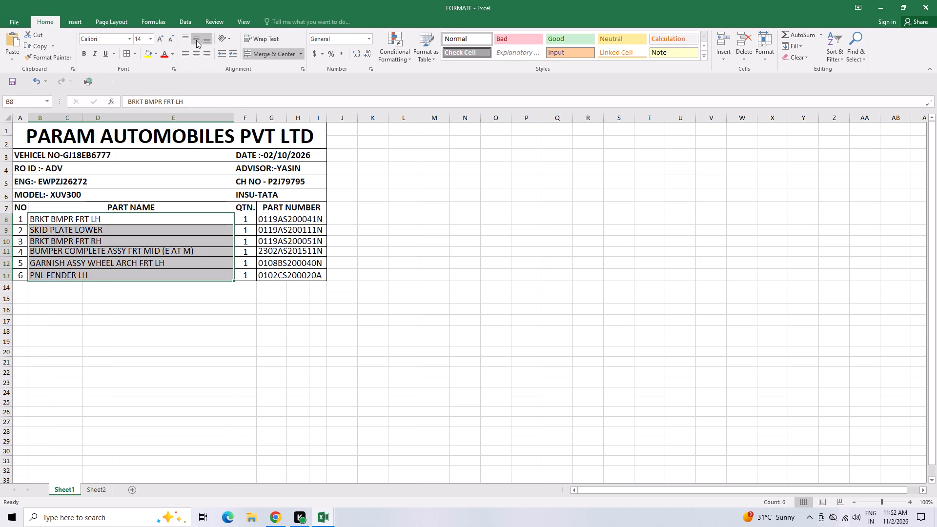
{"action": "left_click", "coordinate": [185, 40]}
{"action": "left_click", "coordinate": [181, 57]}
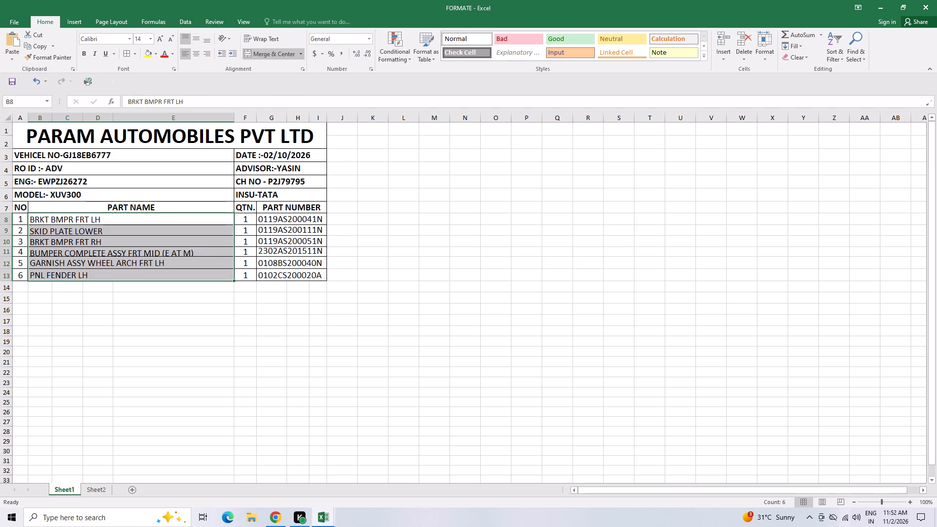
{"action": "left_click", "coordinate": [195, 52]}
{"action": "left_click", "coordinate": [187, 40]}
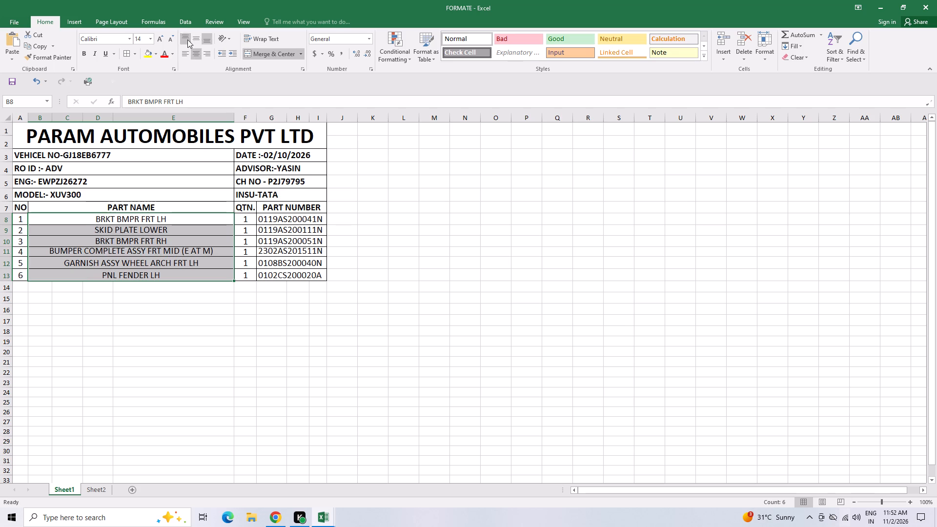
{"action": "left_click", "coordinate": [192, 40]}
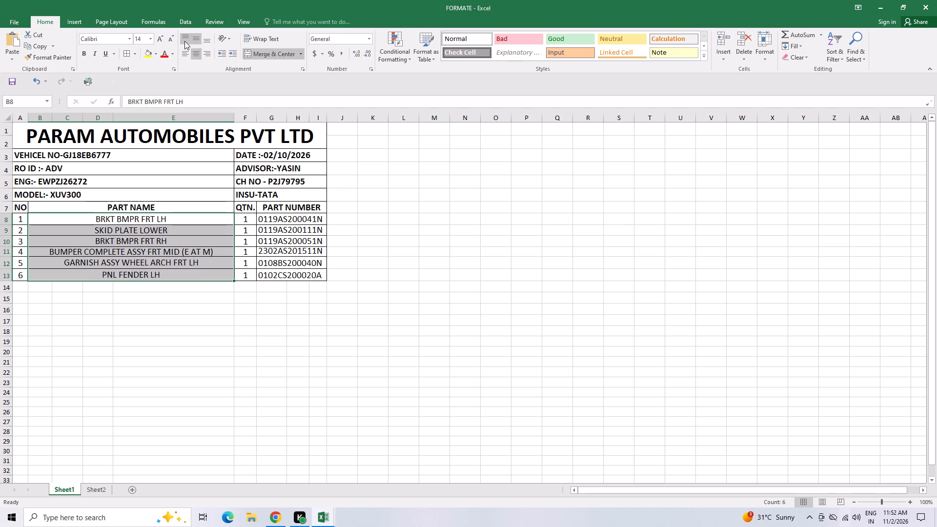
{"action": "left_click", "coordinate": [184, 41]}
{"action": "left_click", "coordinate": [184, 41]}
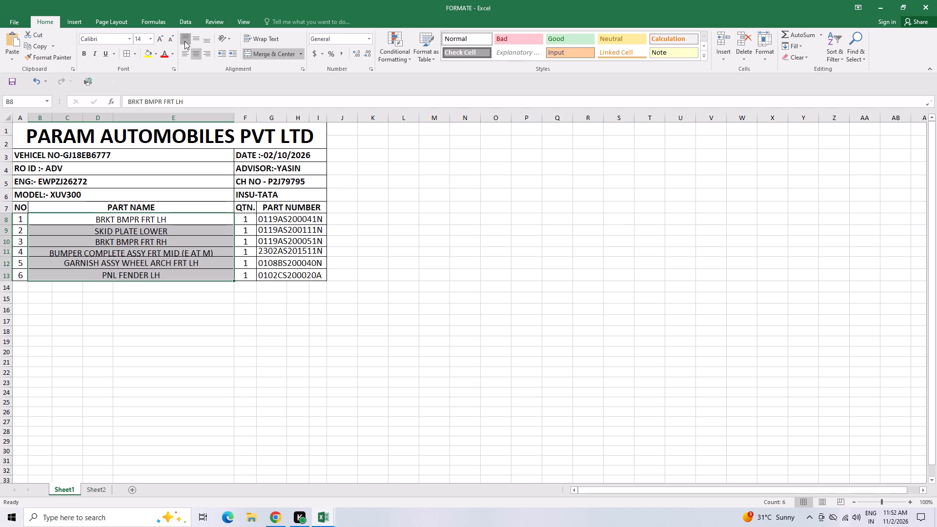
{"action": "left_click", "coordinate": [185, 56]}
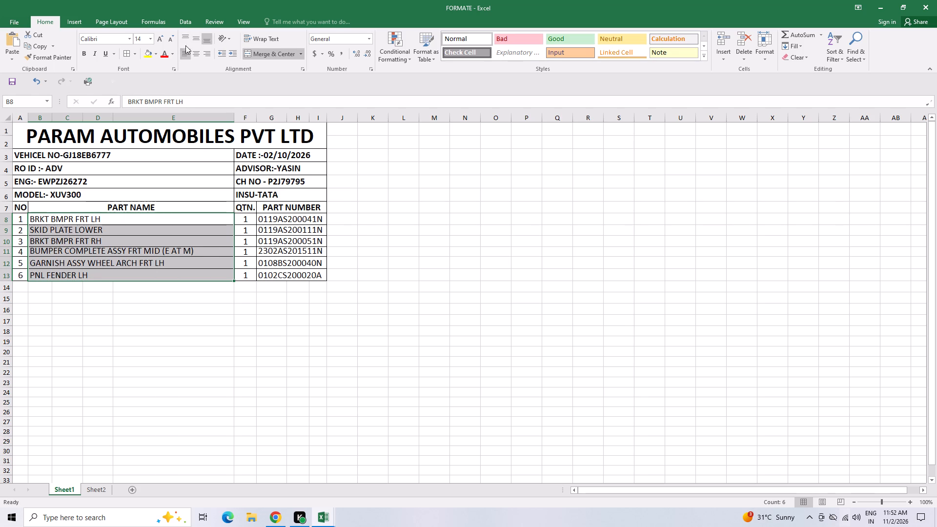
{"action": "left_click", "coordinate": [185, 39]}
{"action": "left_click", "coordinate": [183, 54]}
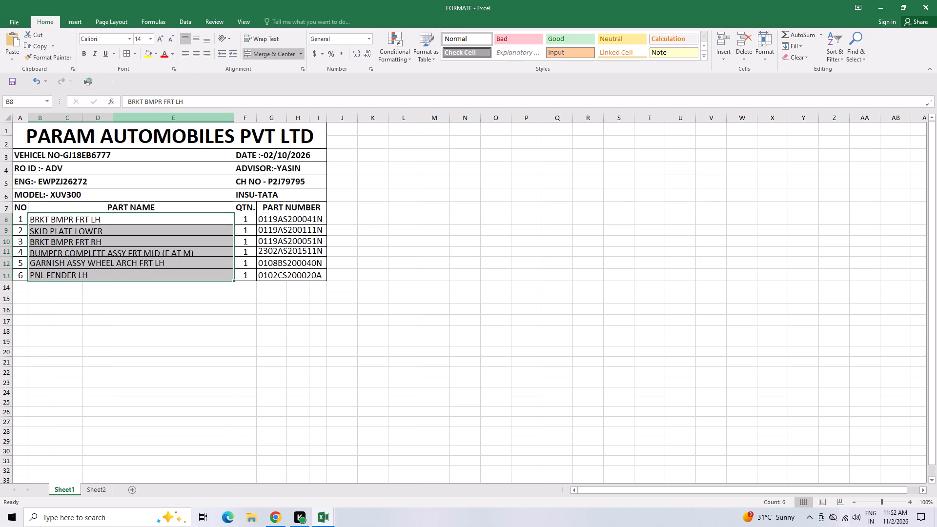
Middle-align the part names vertically, first the BUMPER COMPLETE ASSY FRT MID cell alone, then all of B8:B13.
{"action": "left_click", "coordinate": [161, 254]}
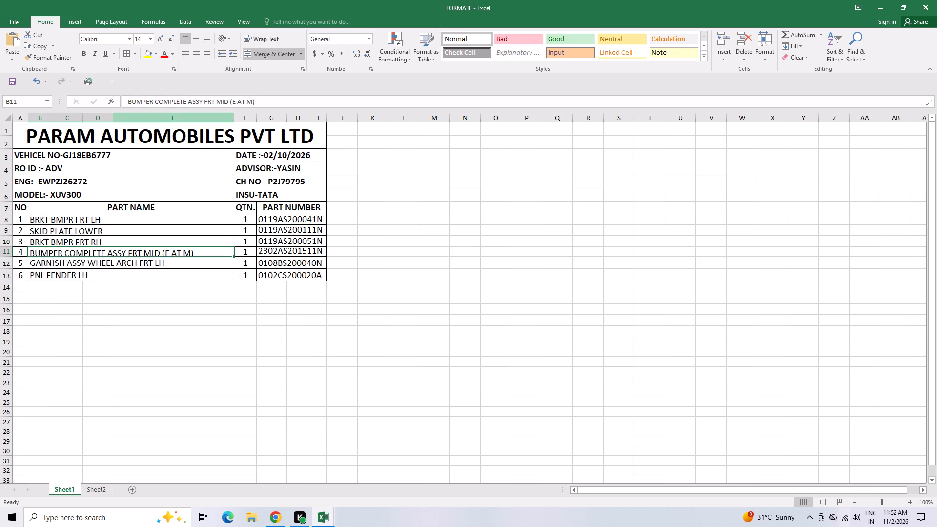
{"action": "left_click", "coordinate": [197, 34]}
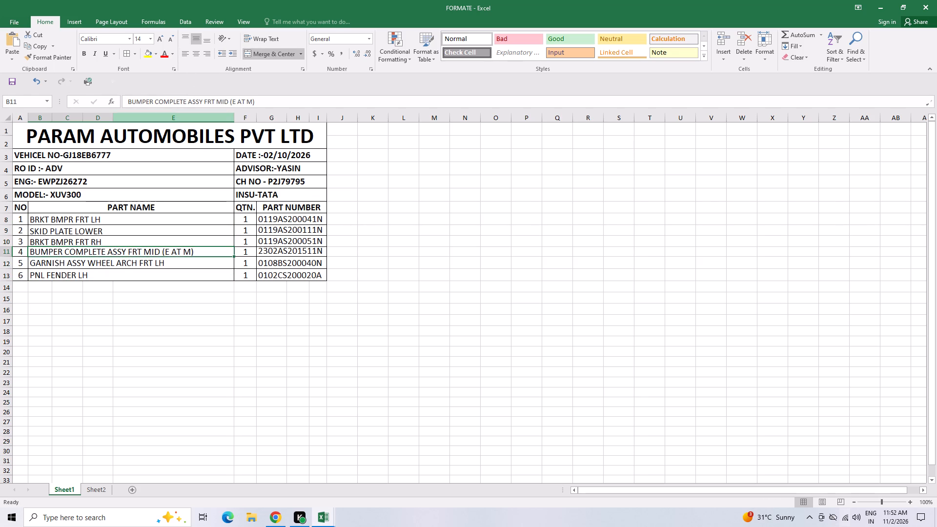
{"action": "left_click", "coordinate": [145, 260]}
{"action": "left_click_drag", "start_coordinate": [152, 278], "coordinate": [134, 227]}
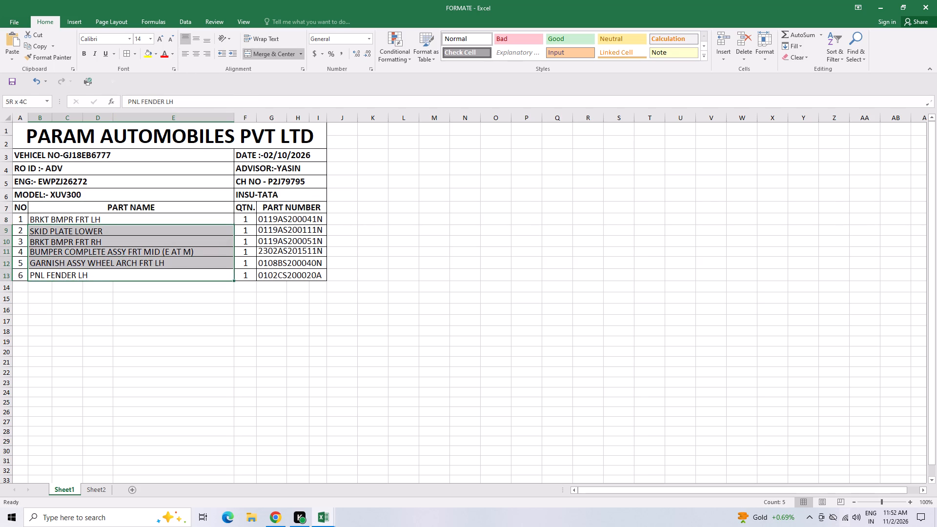
{"action": "left_click_drag", "start_coordinate": [134, 227], "coordinate": [135, 220]}
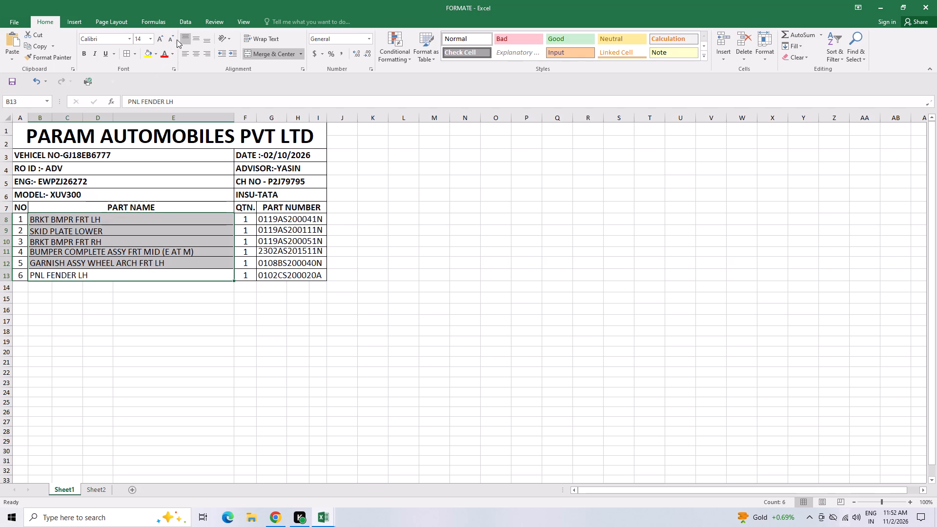
{"action": "left_click", "coordinate": [194, 37]}
{"action": "left_click", "coordinate": [152, 274]}
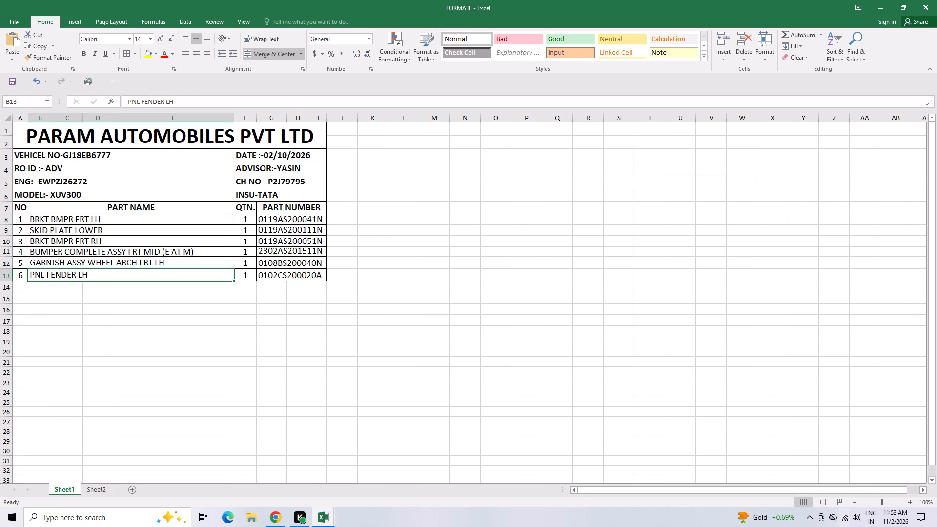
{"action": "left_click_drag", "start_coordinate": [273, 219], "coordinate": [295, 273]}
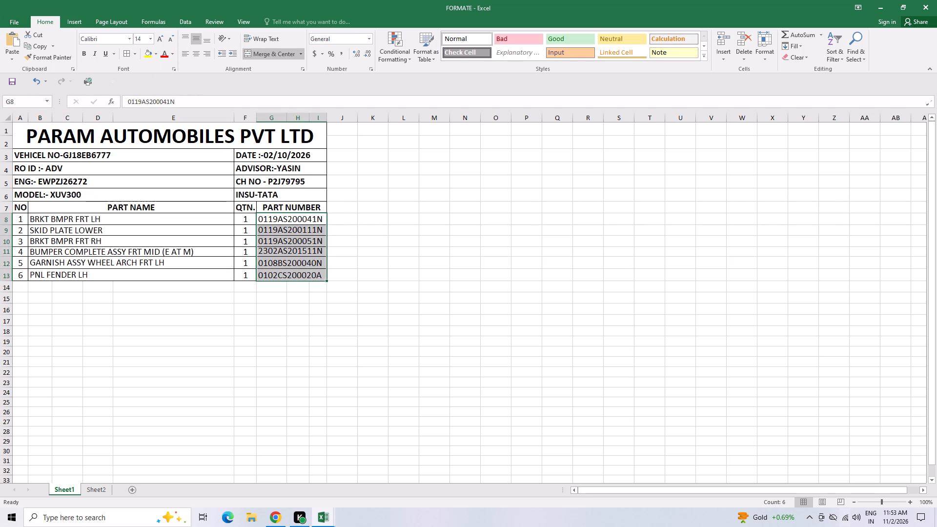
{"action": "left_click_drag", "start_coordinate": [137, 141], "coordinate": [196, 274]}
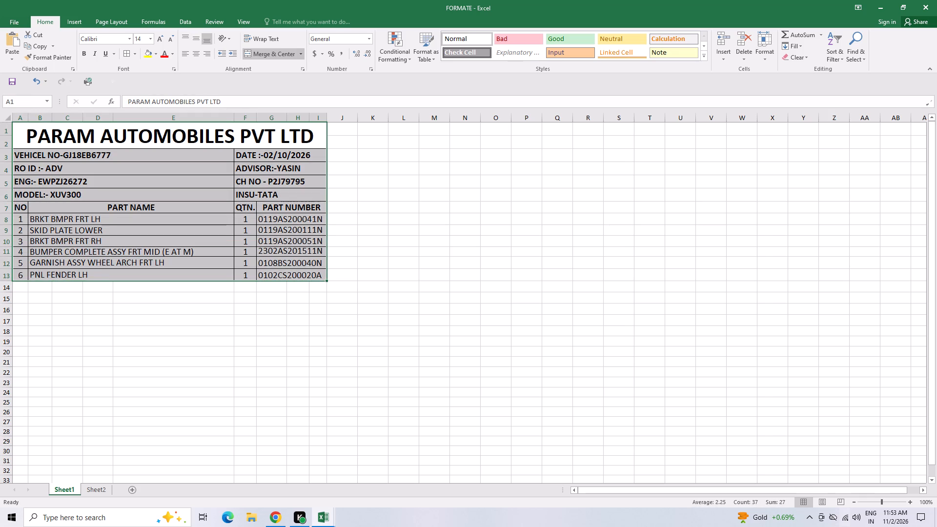